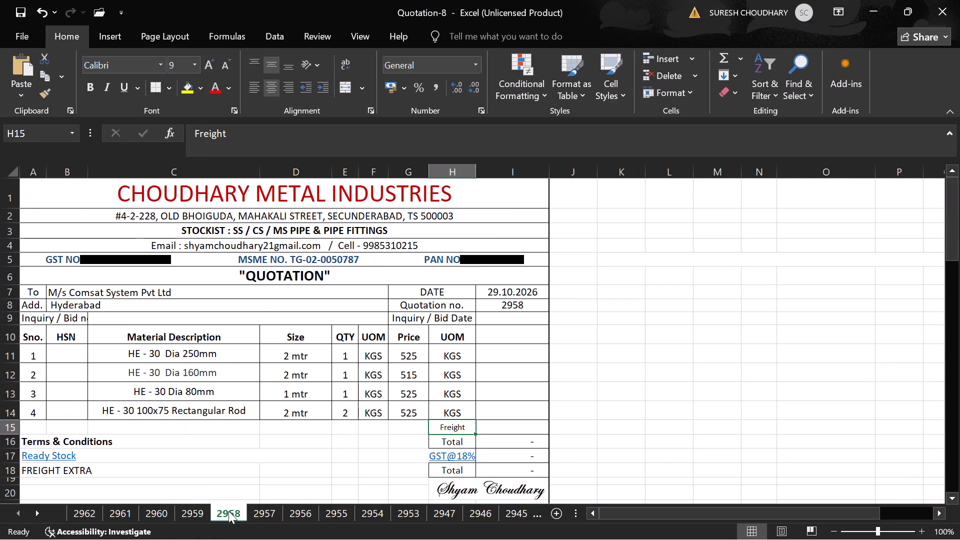
Look through quotation sheets 2957 and 2956, and start to move or copy sheet 2956.
click(274, 514)
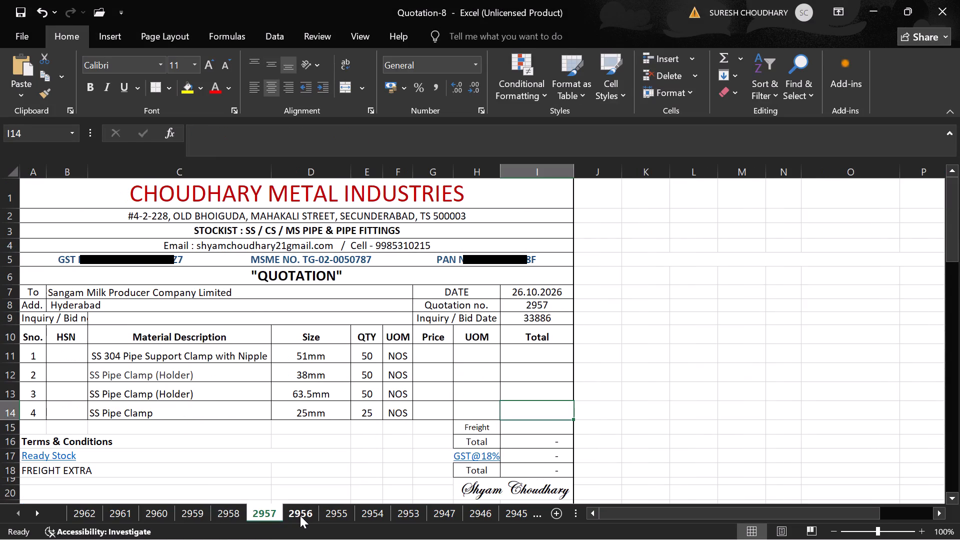
click(300, 515)
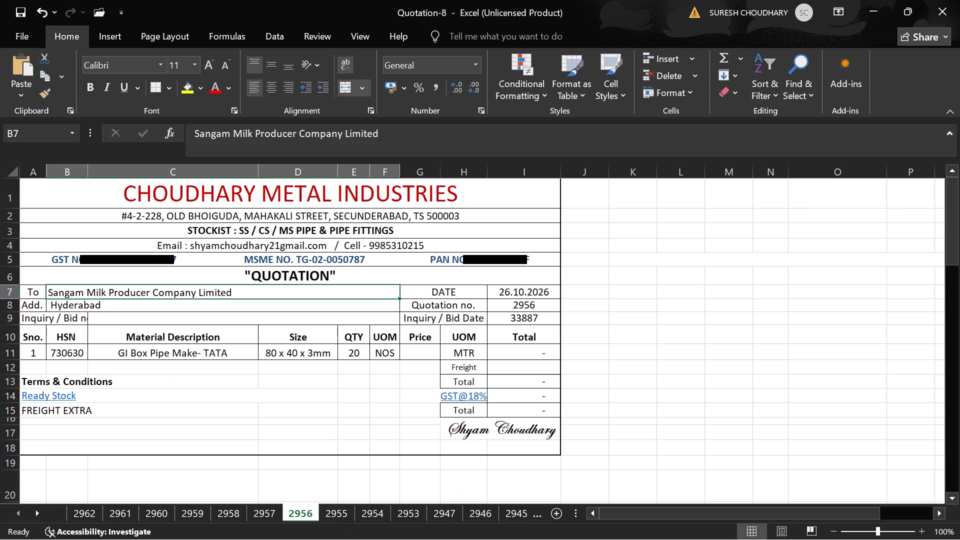
right_click(302, 513)
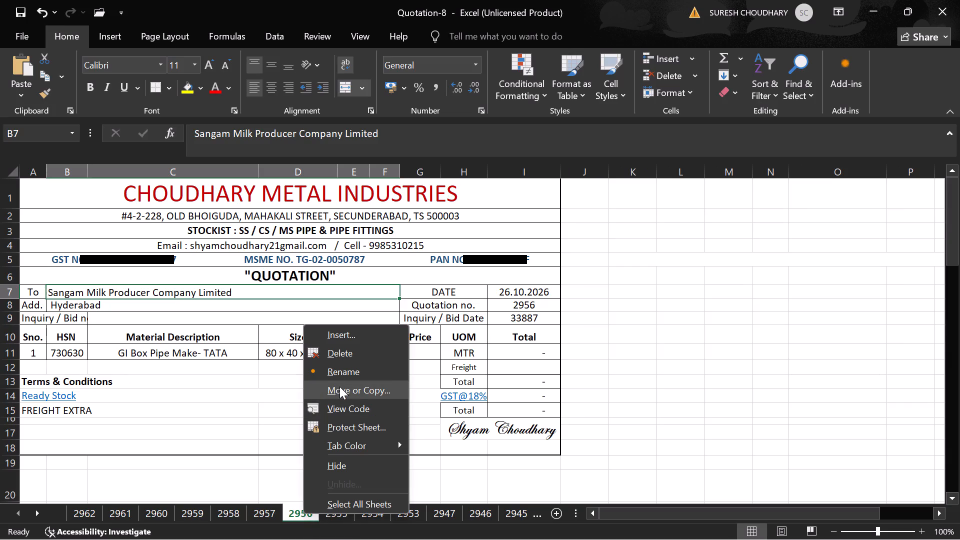
Set up a duplicate of quotation sheet 2956 within the Quotation-8 workbook, choosing to create a copy.
double_click(345, 392)
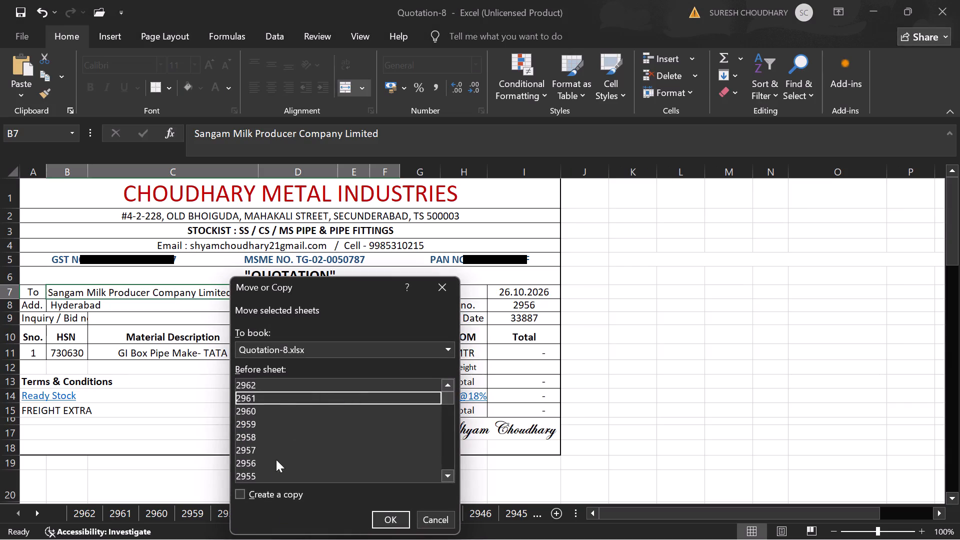
double_click(260, 495)
click(264, 489)
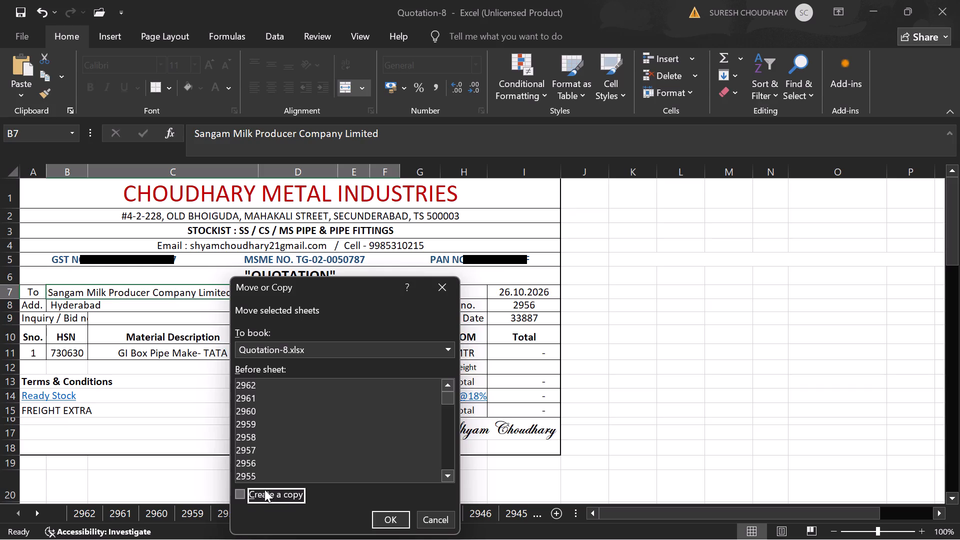
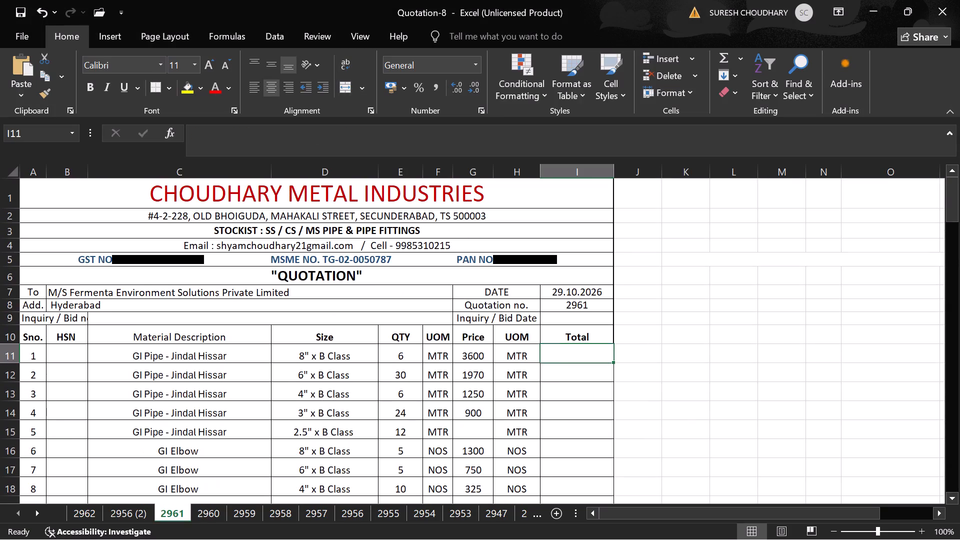
Select the quotation date cell in the header of sheet 2961.
scroll(309, 318, up, 1)
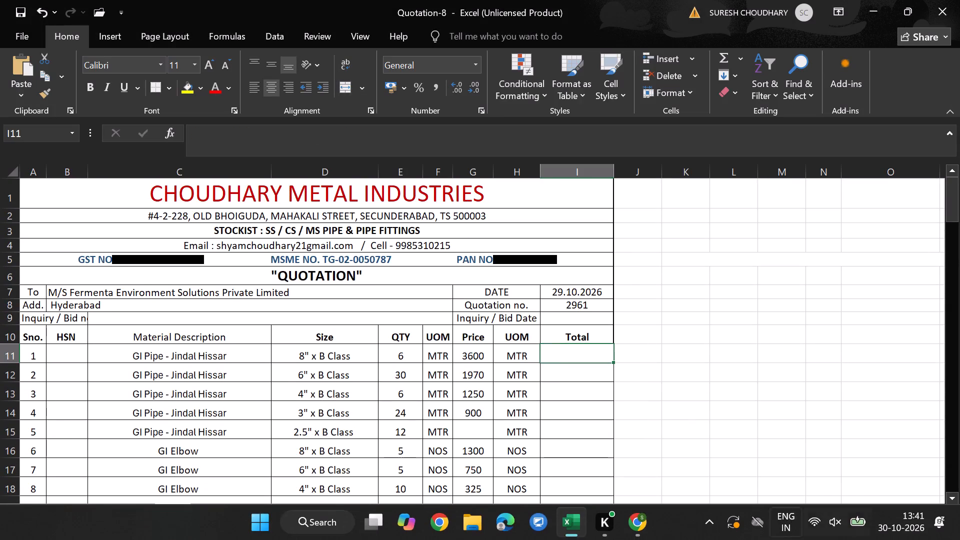
click(570, 291)
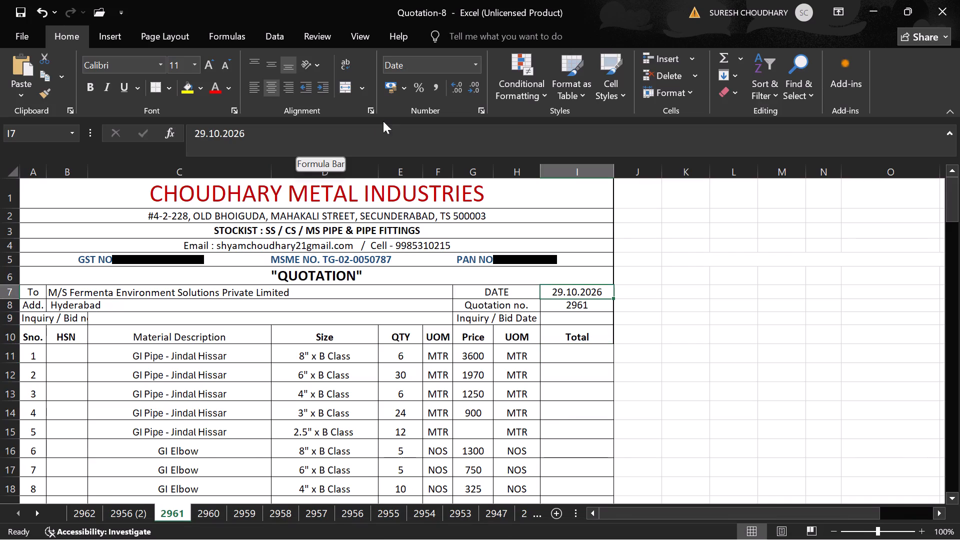
Change the quotation date on sheet 2961 to 30.10.2026.
click(206, 133)
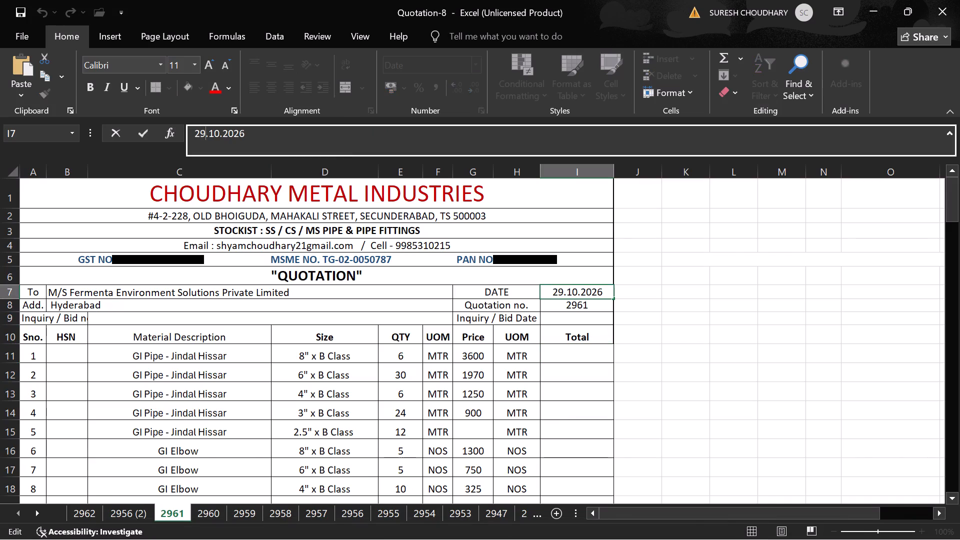
key(BackSpace)
key(BackSpace)
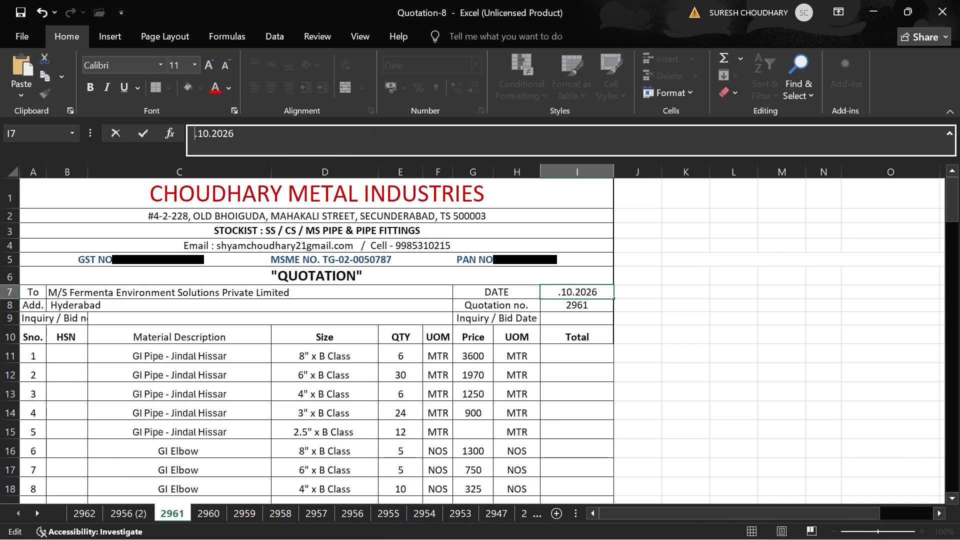
text(30)
key(Return)
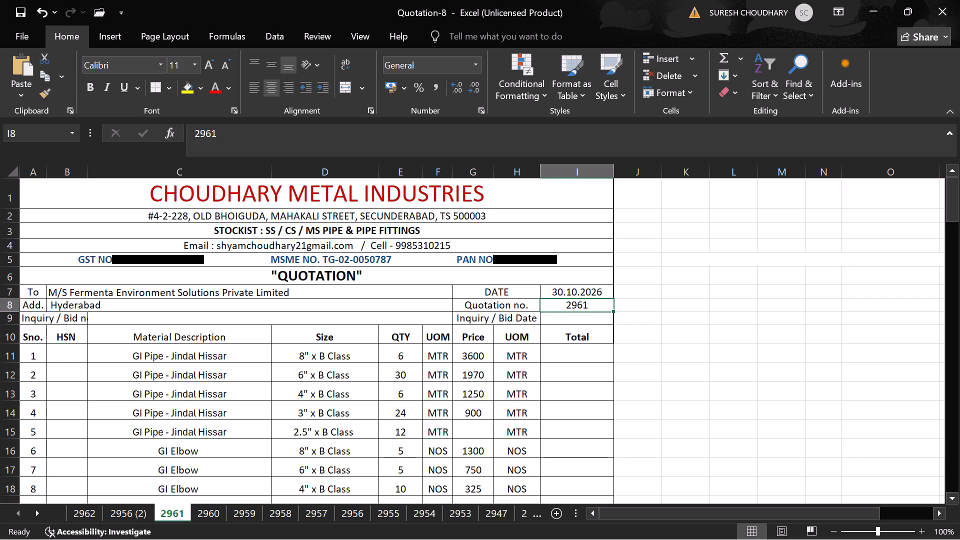
right_drag(628, 267, 604, 274)
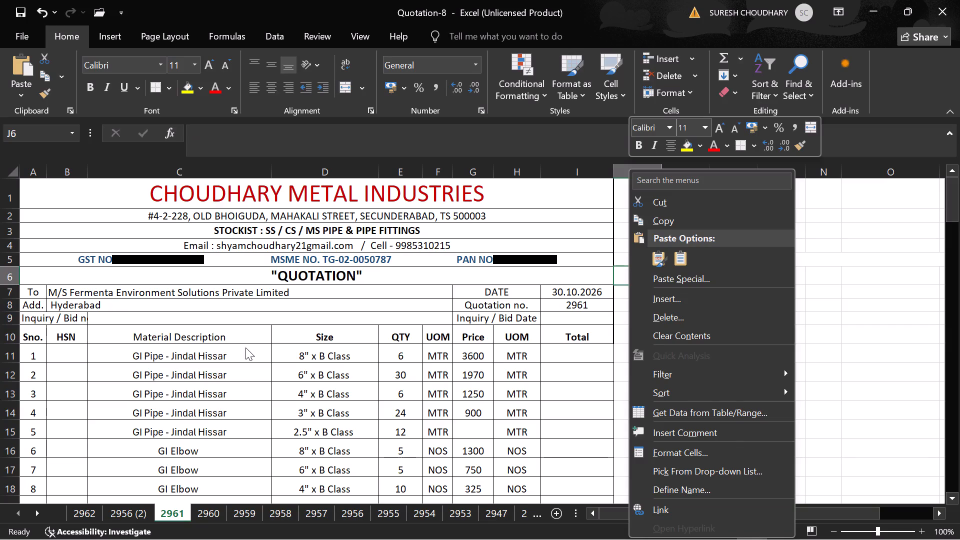
click(828, 324)
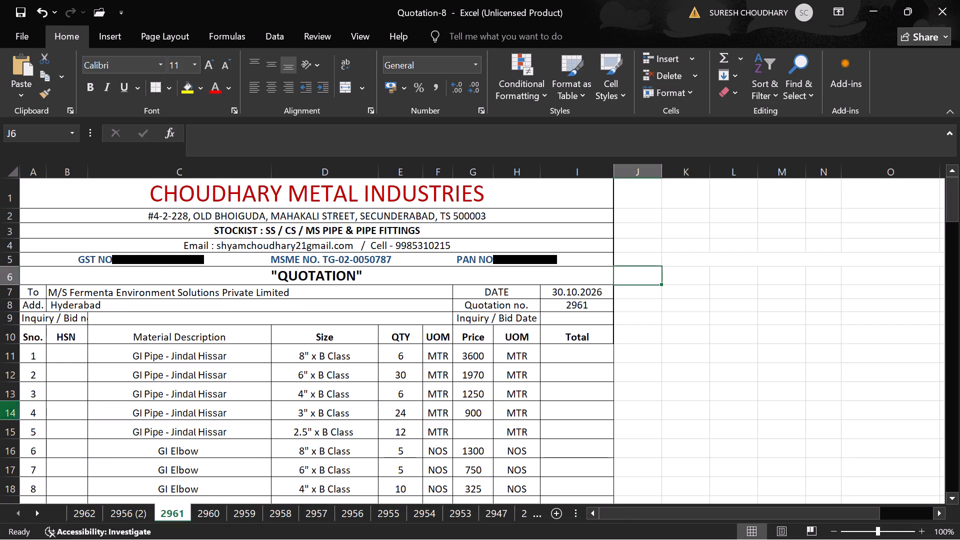
Enter HSN code 7306 for the five GI Pipe - Jindal Hissar items, serial numbers 1 to 5.
double_click(55, 353)
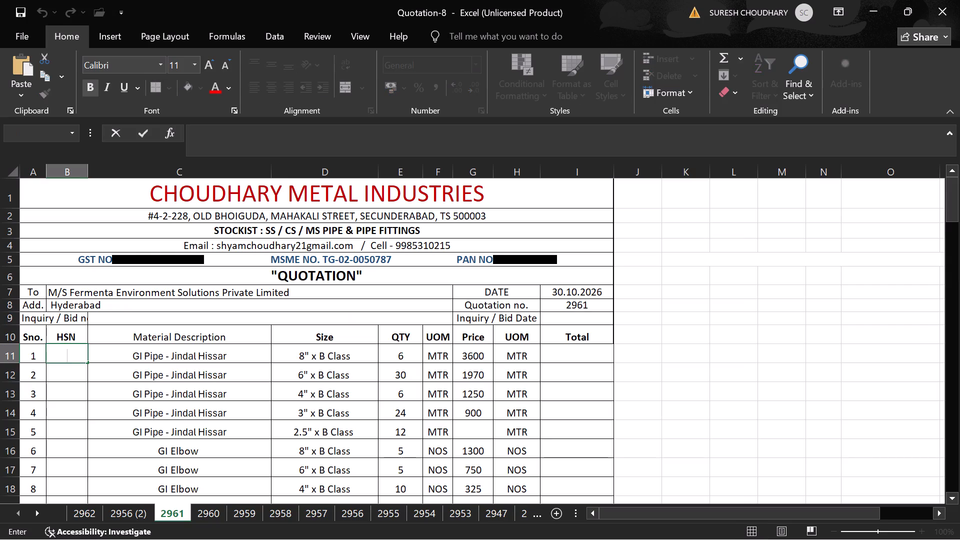
text(7306)
key(Return)
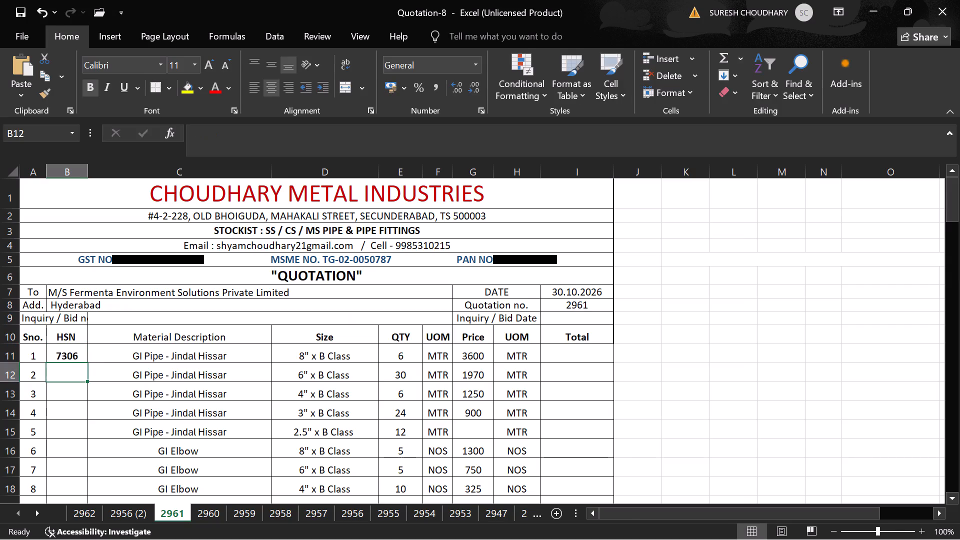
text(730)
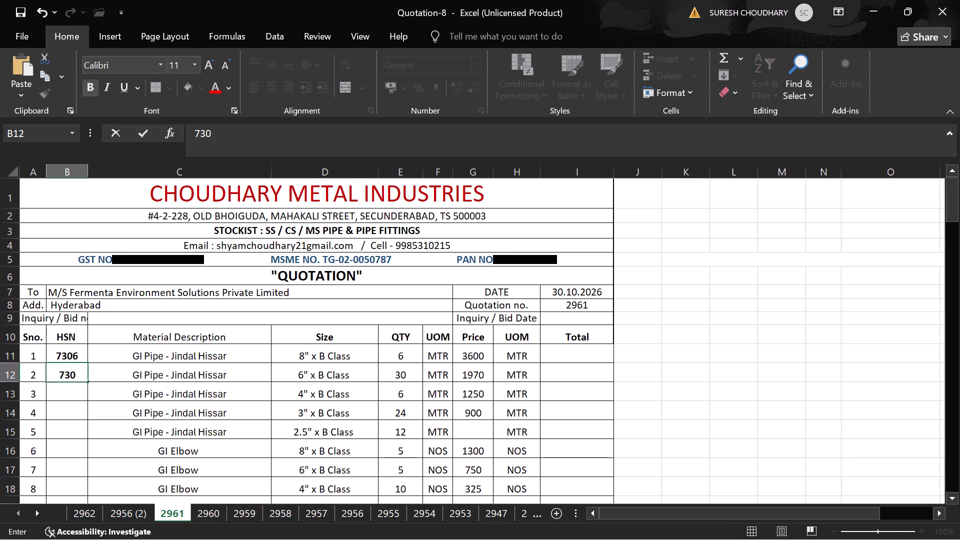
key(6)
key(Return)
text(7306)
key(Return)
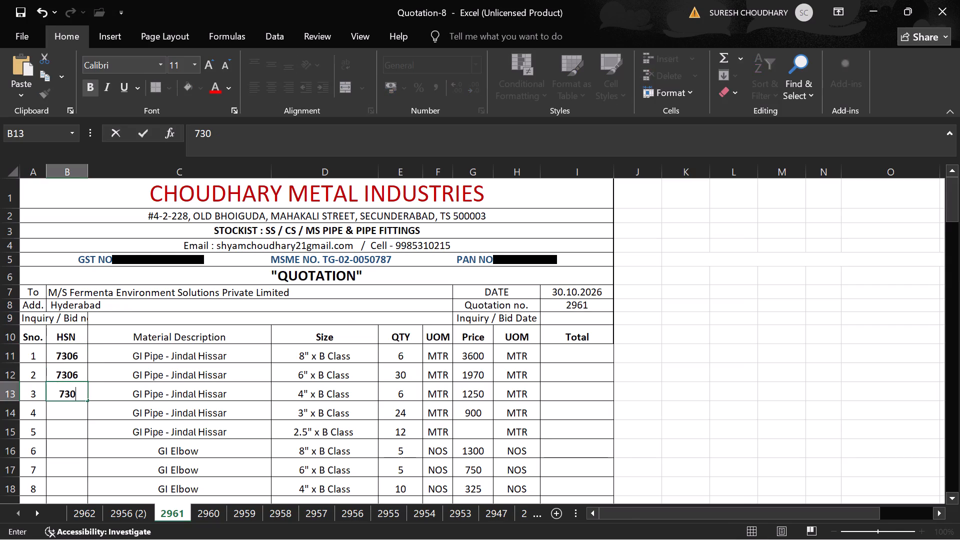
text(7306)
key(Return)
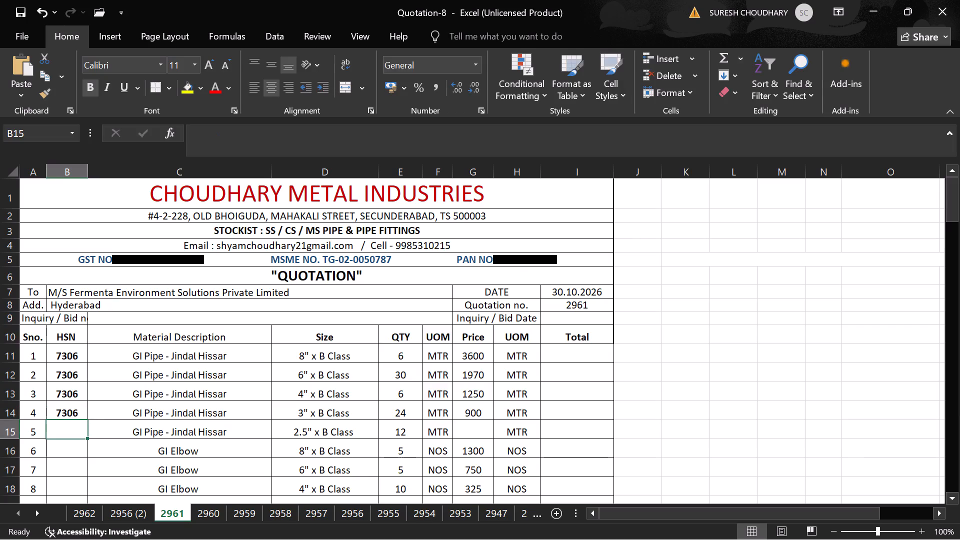
text(7306)
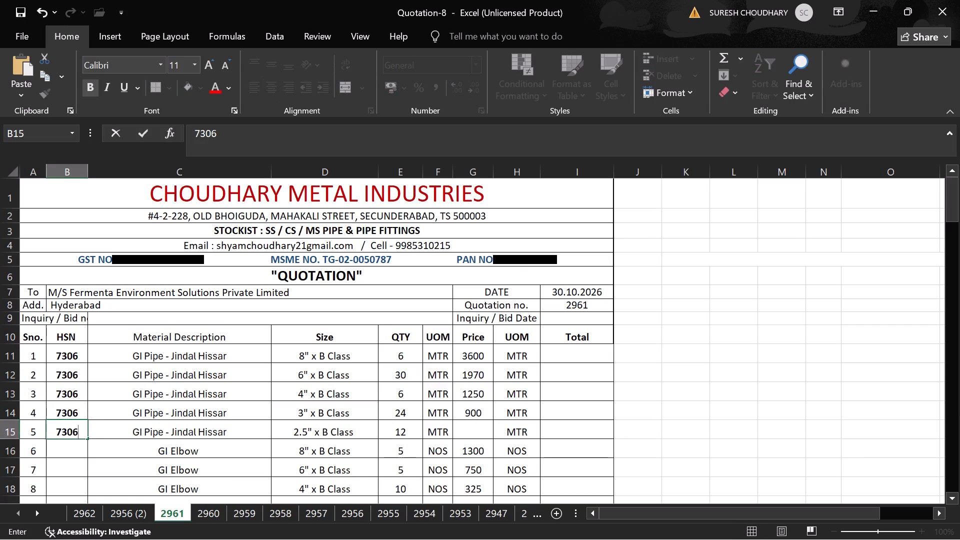
Remove the bold formatting from the HSN codes of the five GI pipe items, cells B11 to B15.
drag(71, 357, 70, 368)
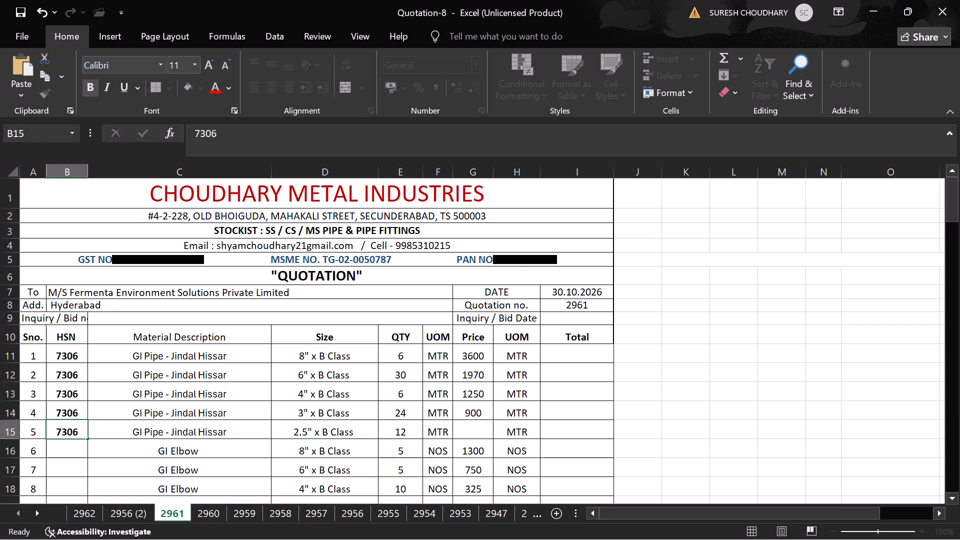
drag(70, 368, 64, 434)
triple_click(64, 434)
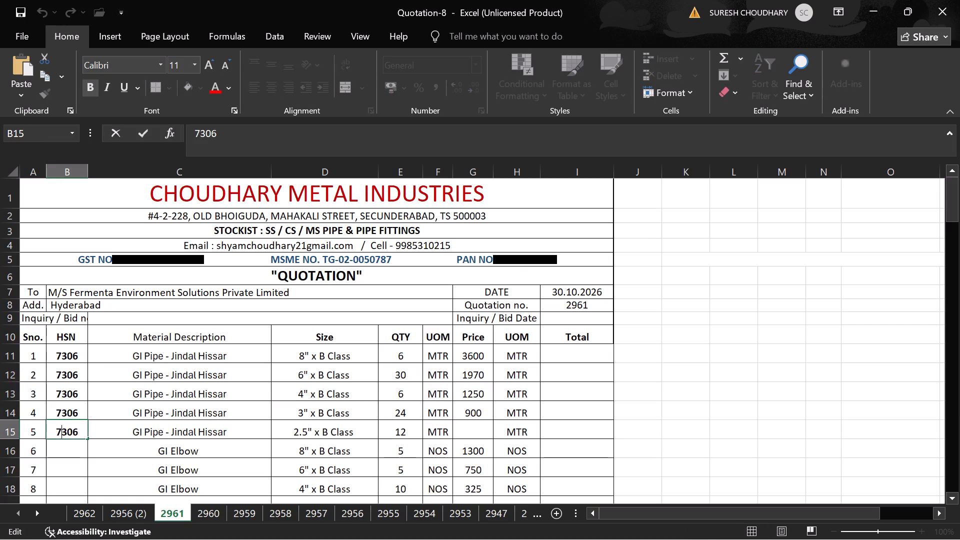
click(68, 348)
drag(68, 348, 60, 433)
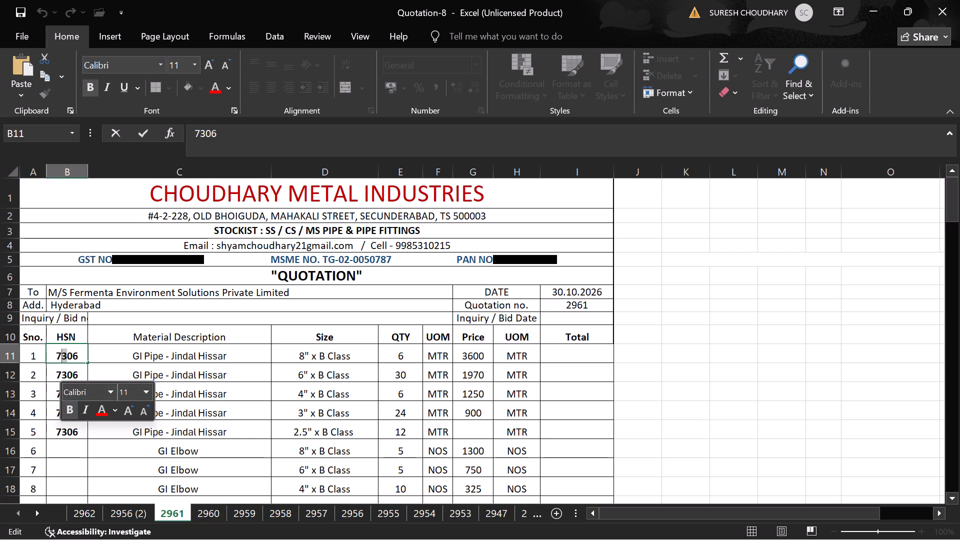
click(101, 334)
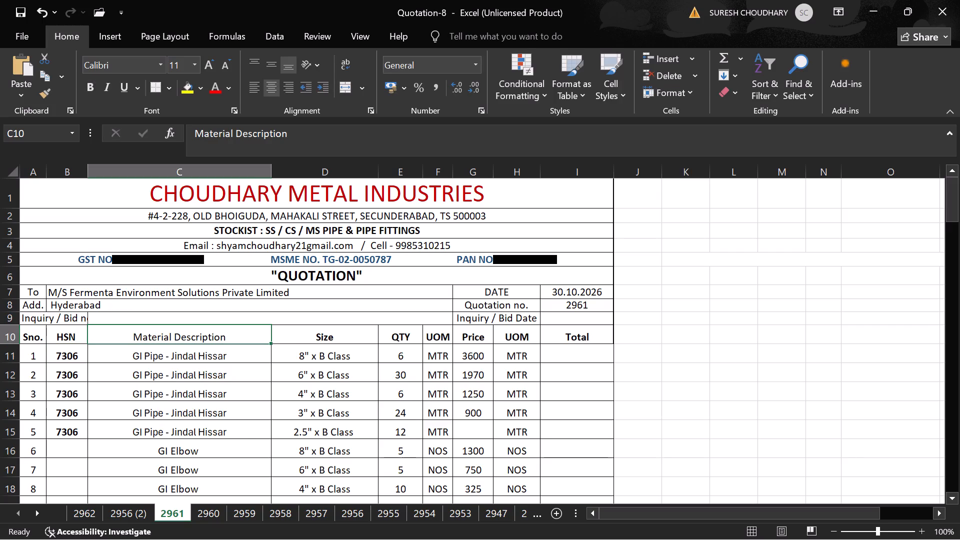
drag(65, 373, 66, 428)
drag(70, 352, 69, 384)
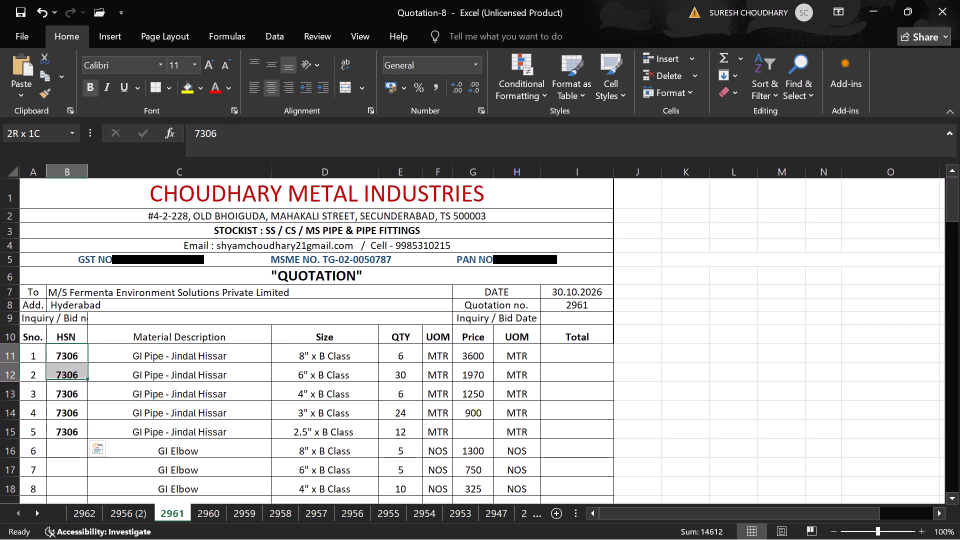
drag(69, 384, 63, 432)
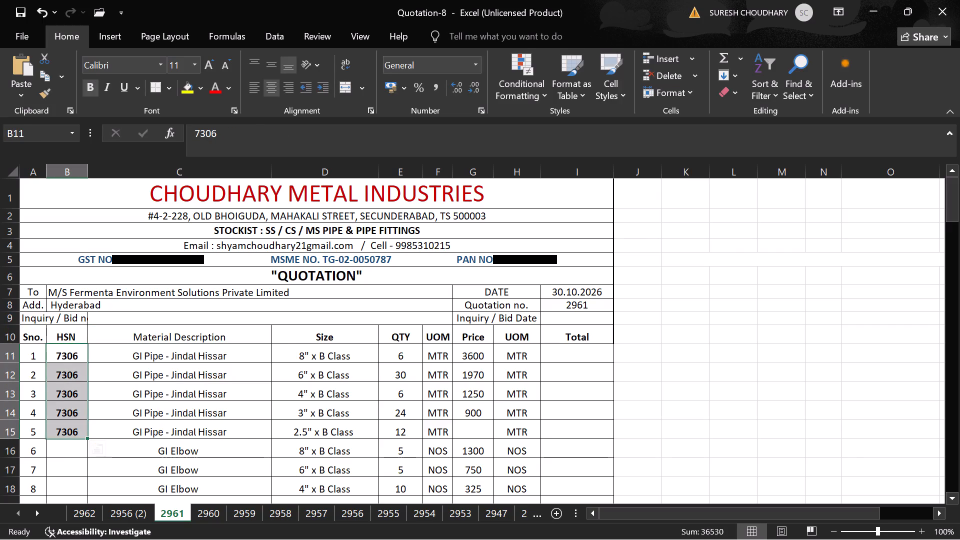
click(94, 83)
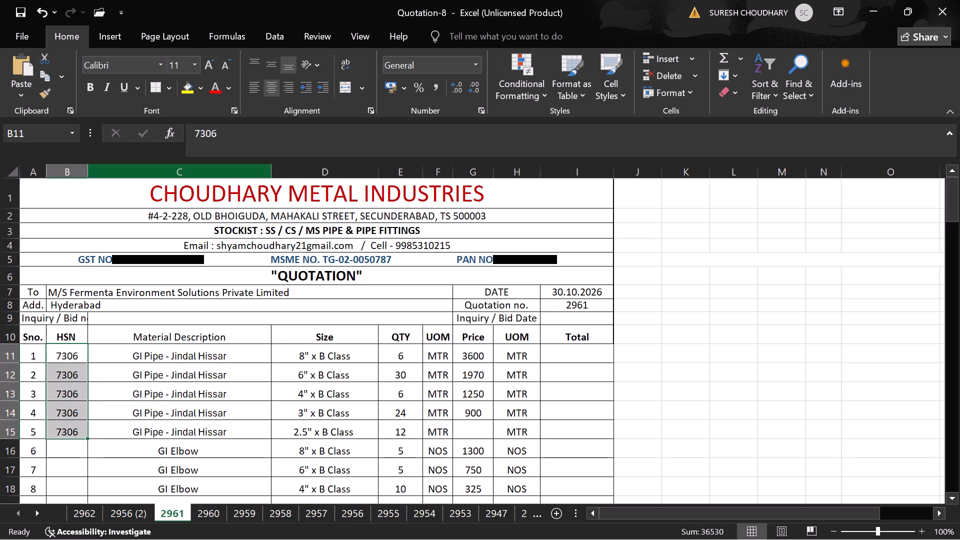
click(56, 447)
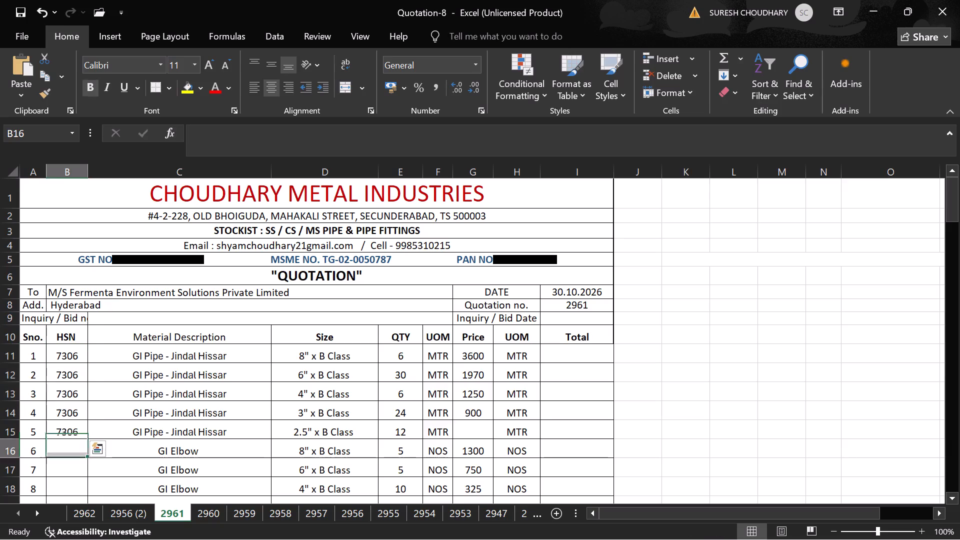
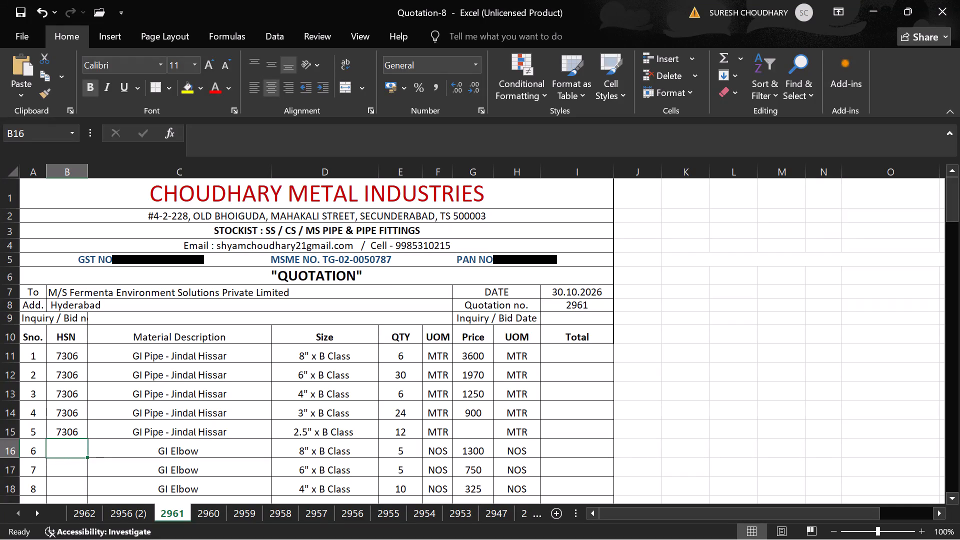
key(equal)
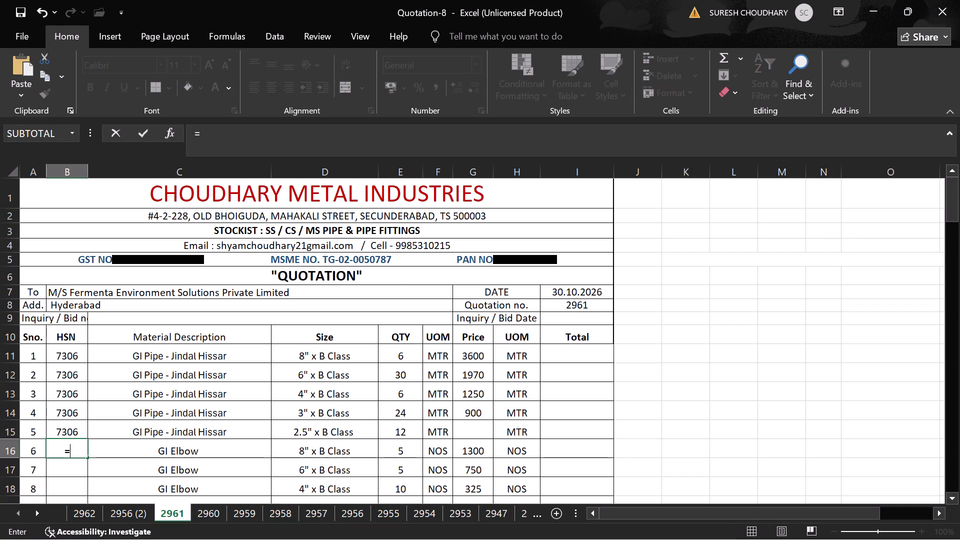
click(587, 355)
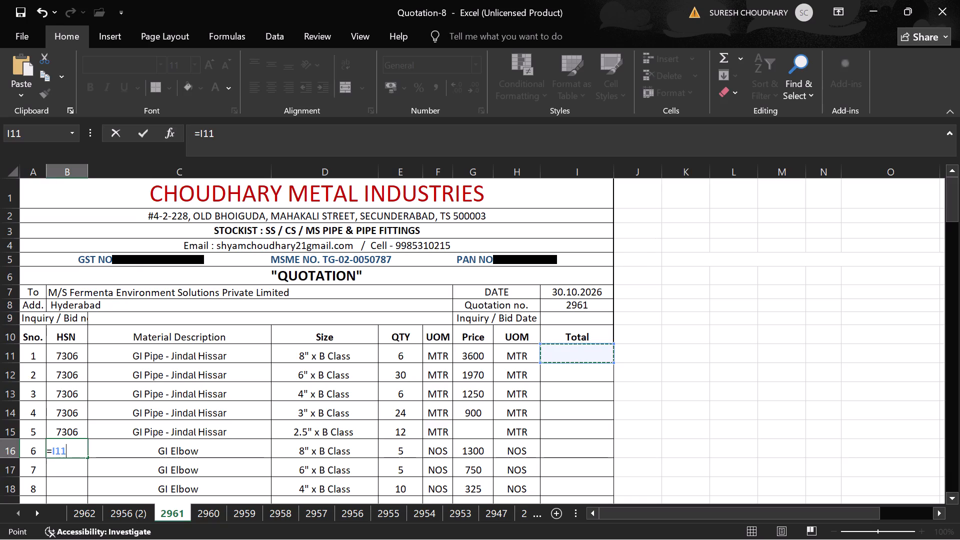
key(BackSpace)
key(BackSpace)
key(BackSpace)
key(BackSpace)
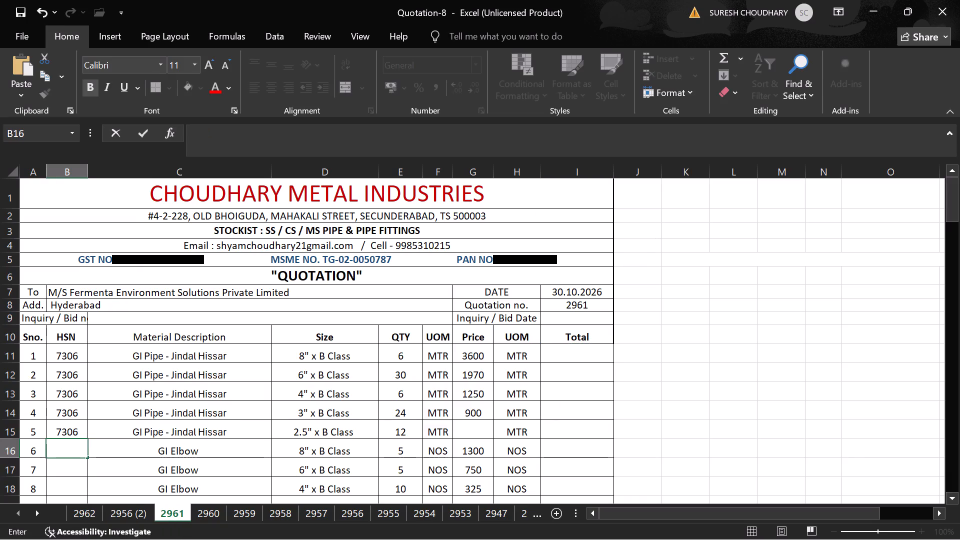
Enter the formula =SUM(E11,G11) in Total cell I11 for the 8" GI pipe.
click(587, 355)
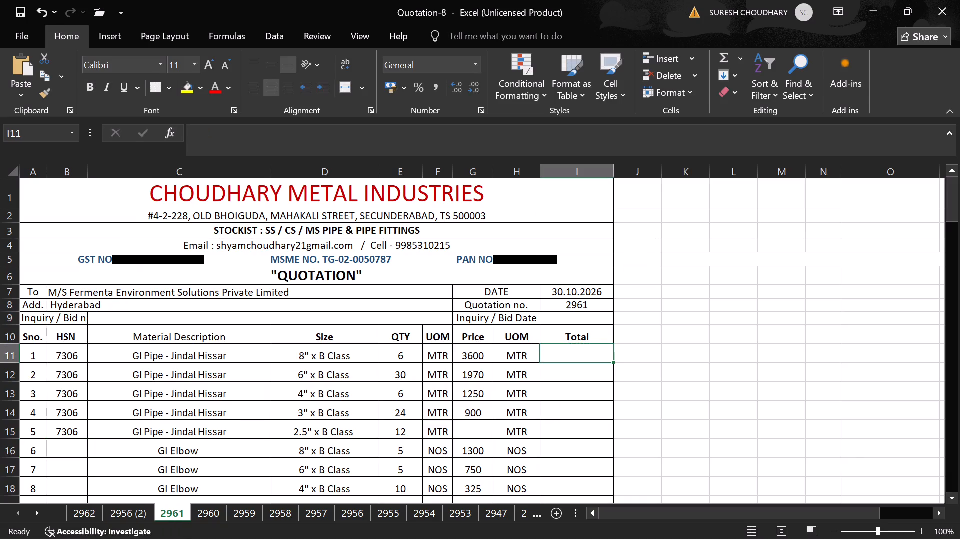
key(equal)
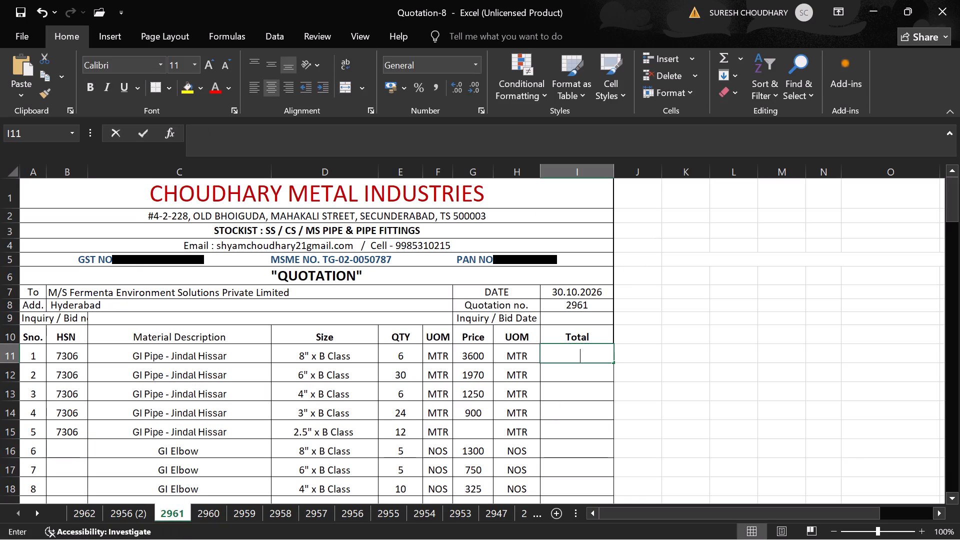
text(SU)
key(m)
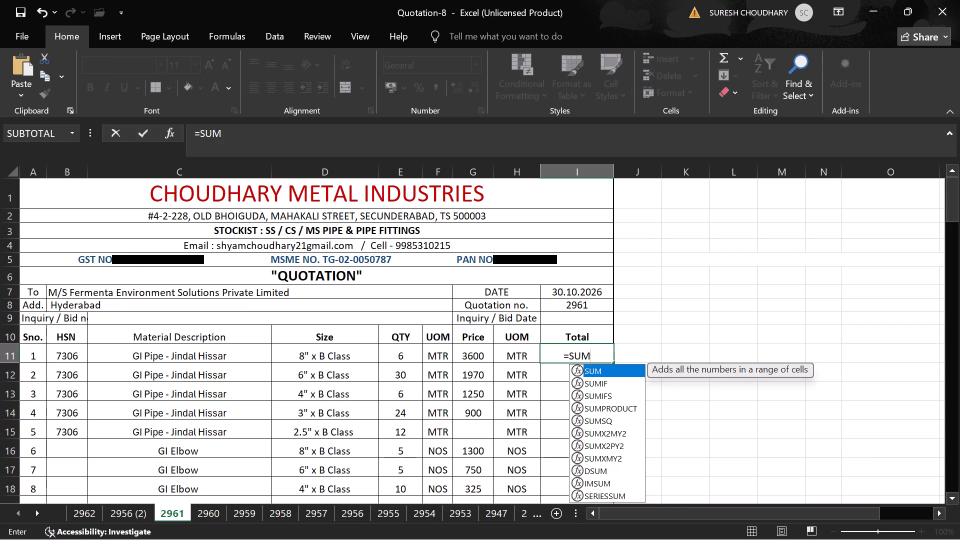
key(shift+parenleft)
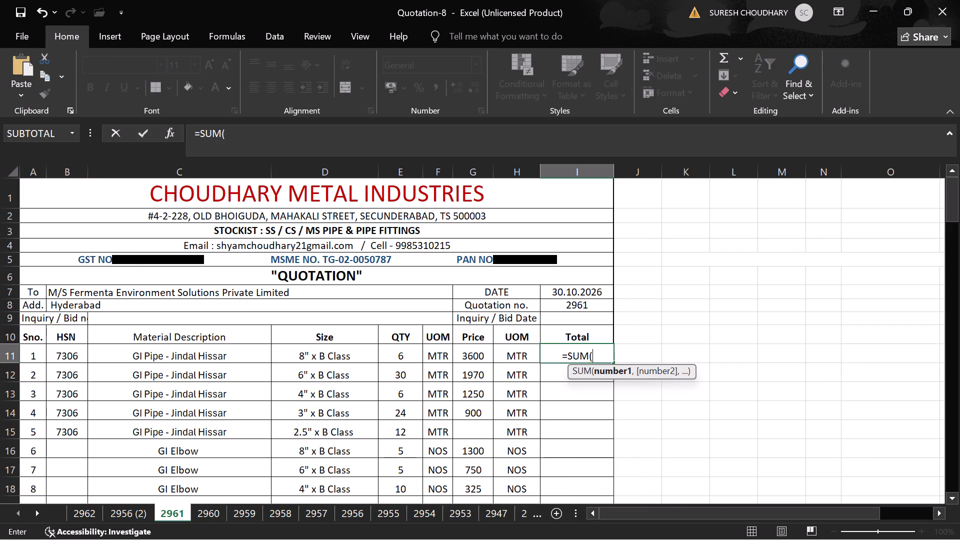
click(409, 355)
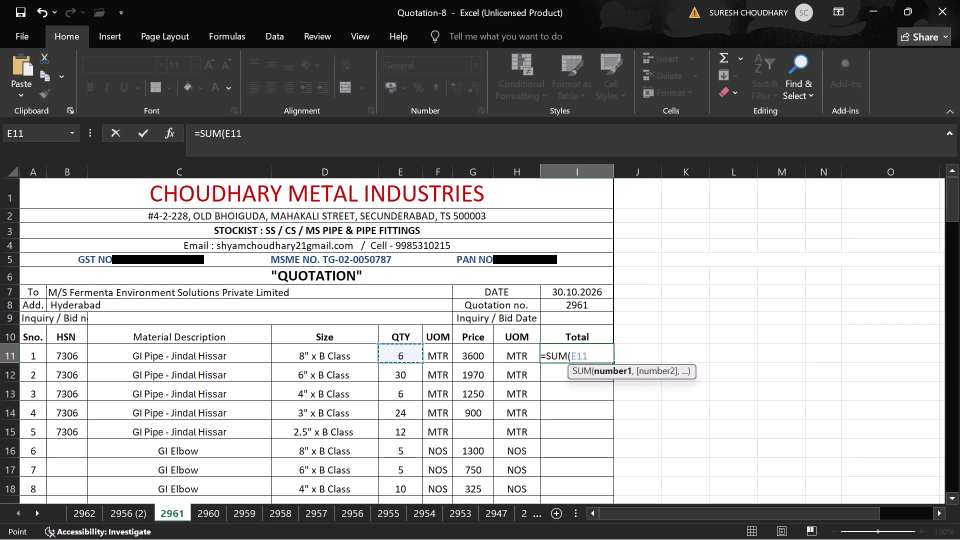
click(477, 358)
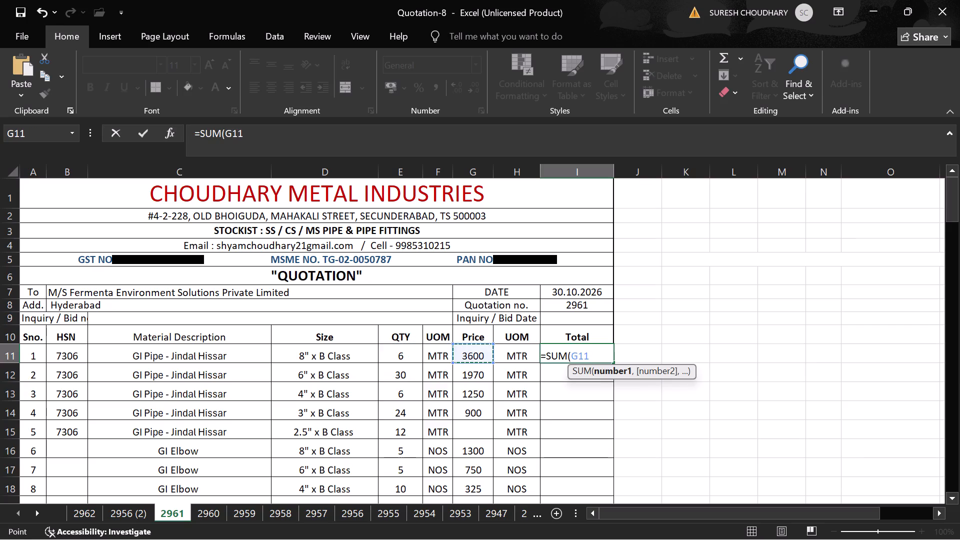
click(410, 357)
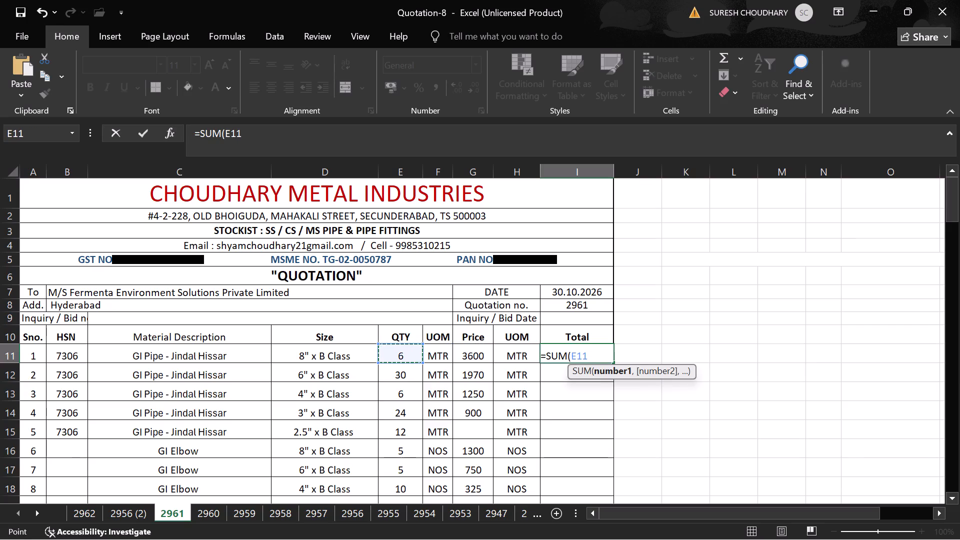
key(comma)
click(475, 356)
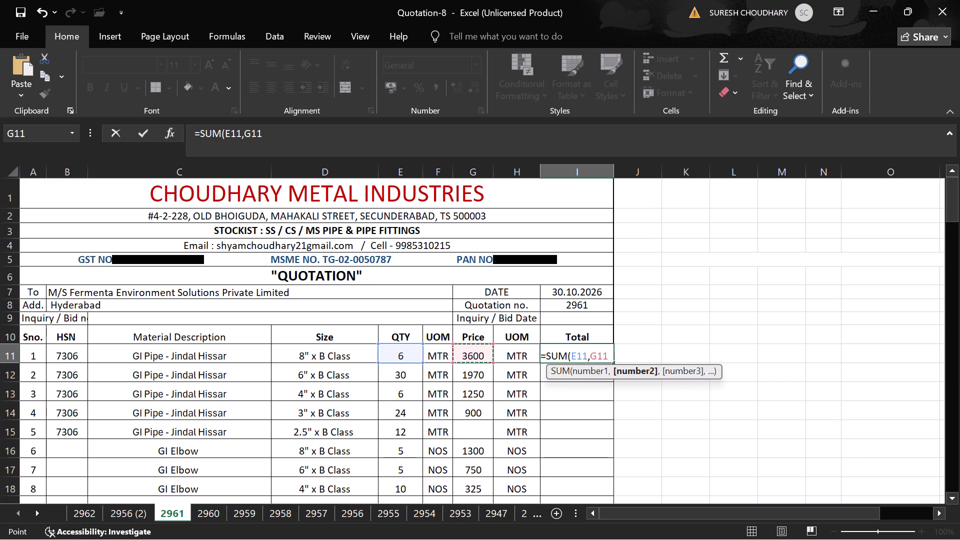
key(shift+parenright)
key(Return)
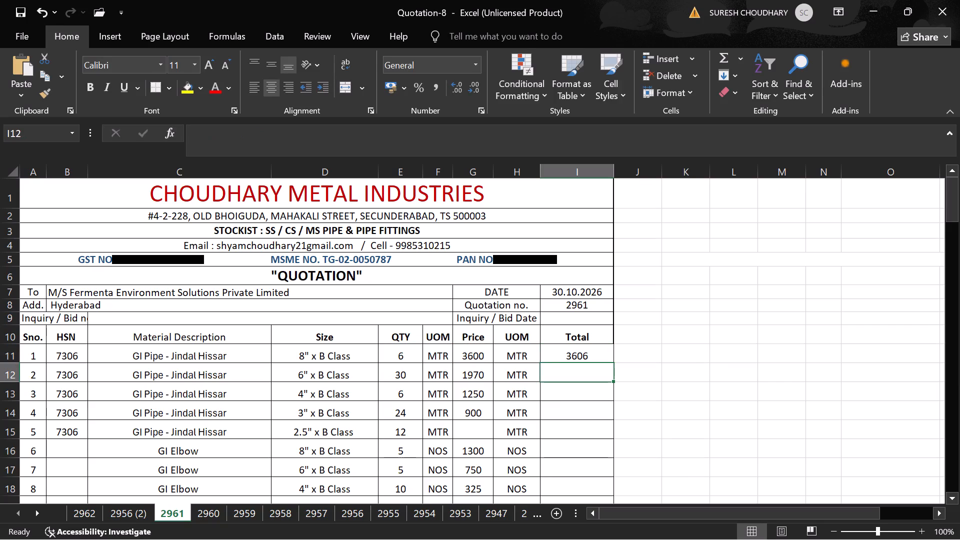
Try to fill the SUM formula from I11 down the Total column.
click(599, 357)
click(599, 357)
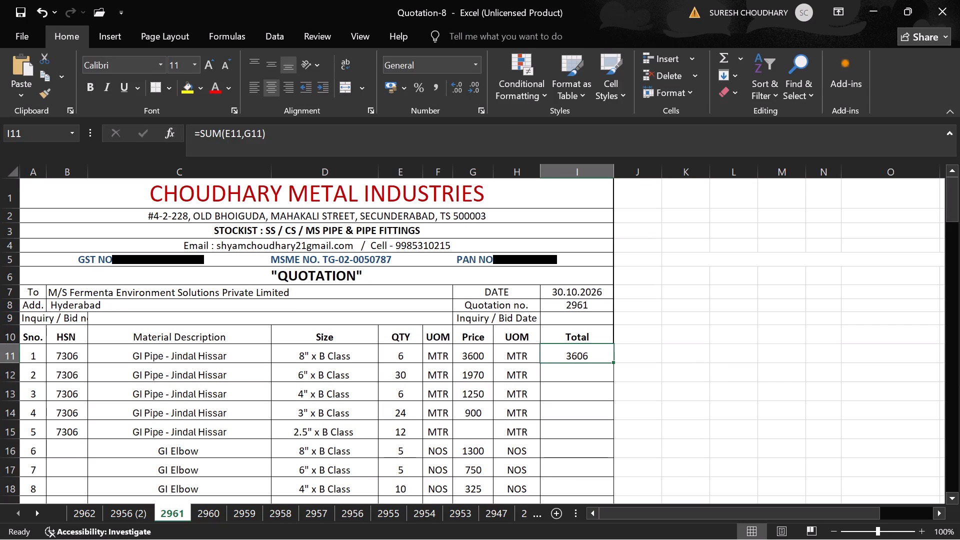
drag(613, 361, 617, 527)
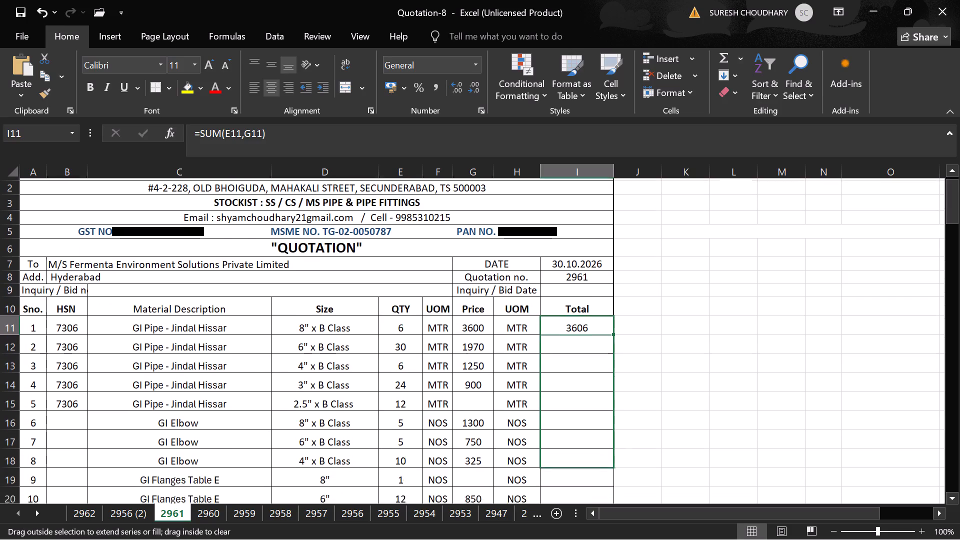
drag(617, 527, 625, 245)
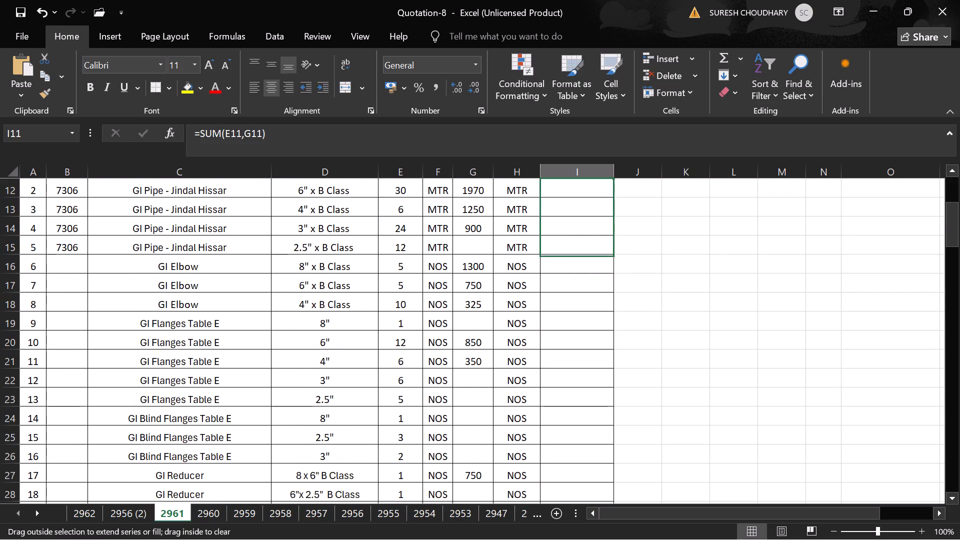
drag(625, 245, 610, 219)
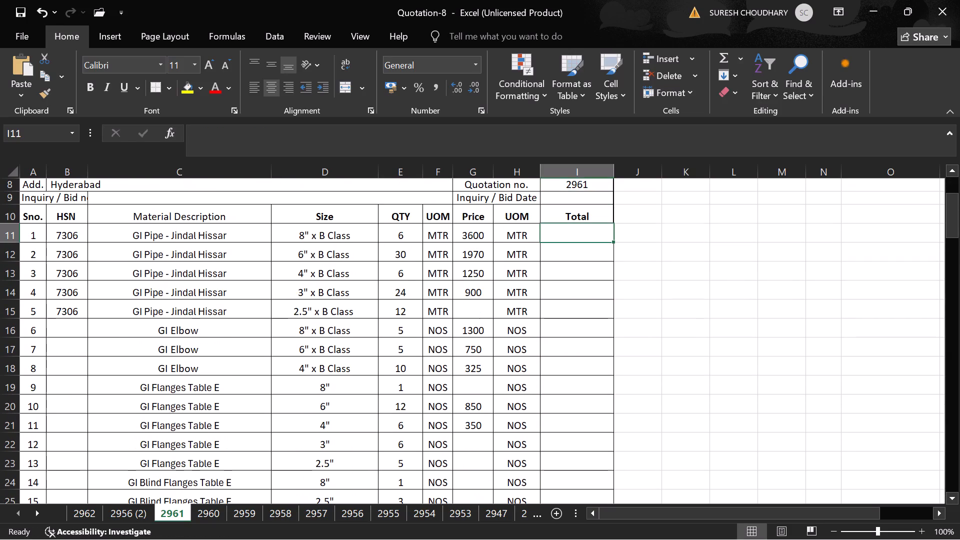
Enter the formula =E11*G11 in Total cell I11, multiplying quantity by price for the 8" GI pipe.
click(564, 232)
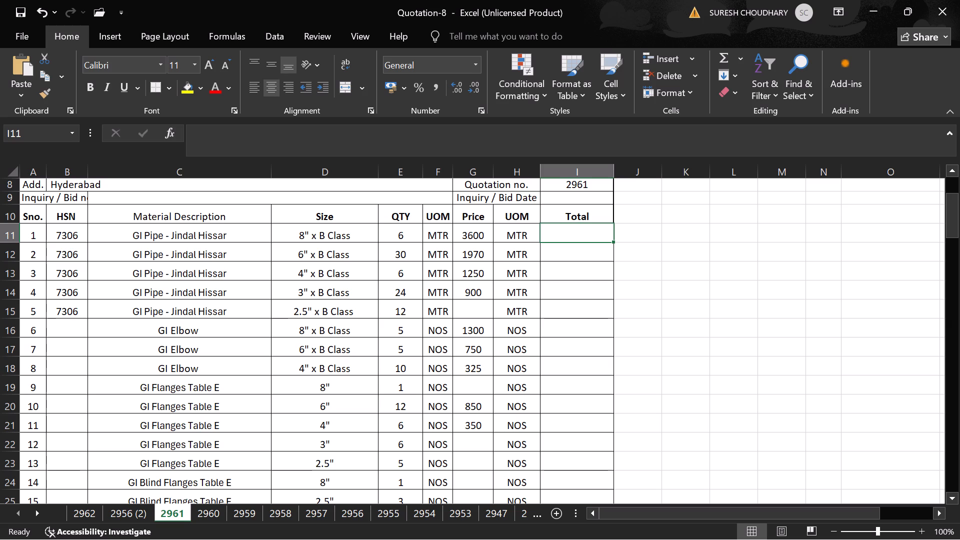
click(563, 236)
key(equal)
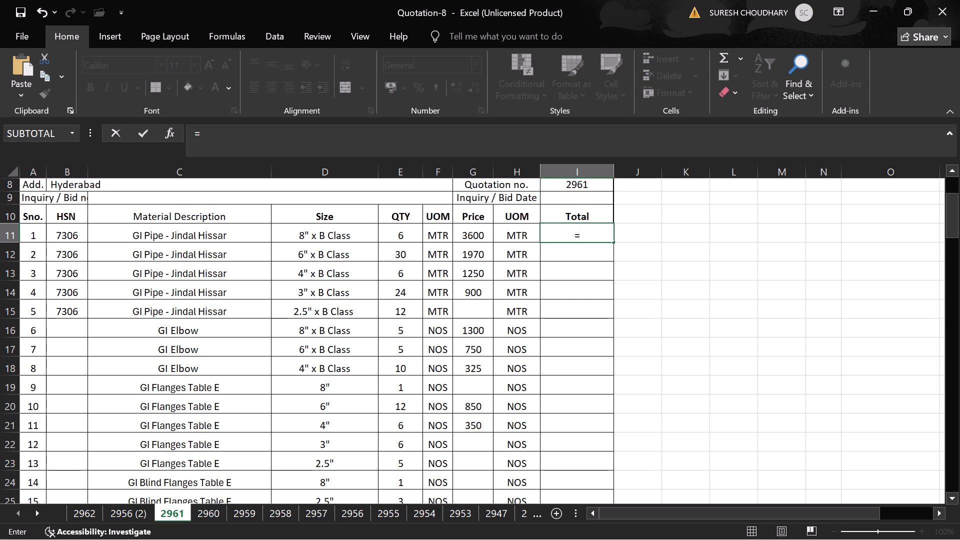
click(394, 235)
key(asterisk)
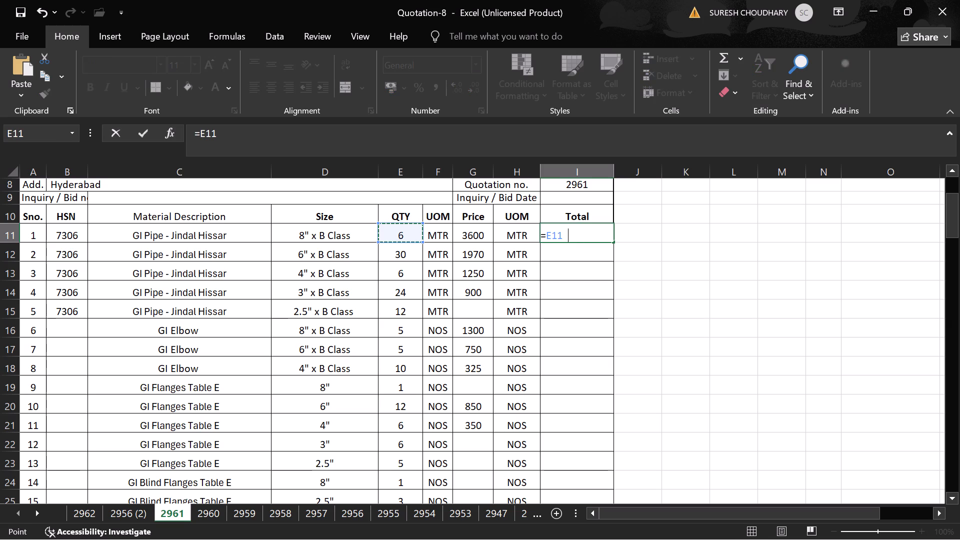
click(470, 234)
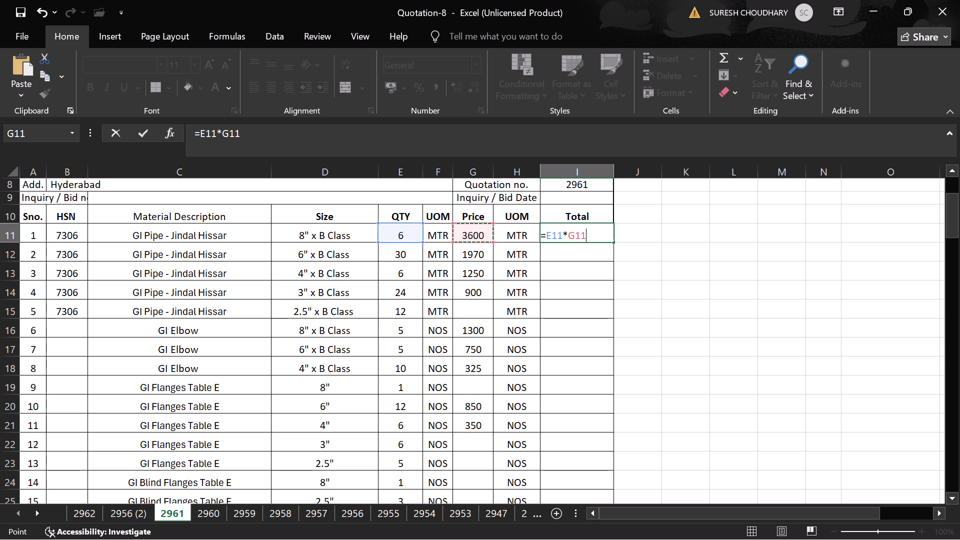
key(Return)
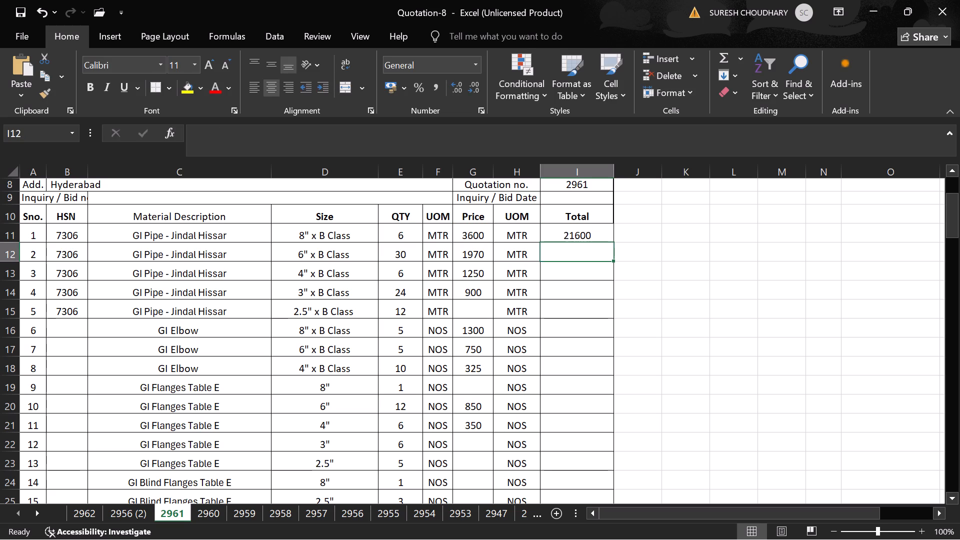
Fill the I11 quantity-times-price formula down the Total column to I80, the Junction Box item with serial number 70.
click(607, 235)
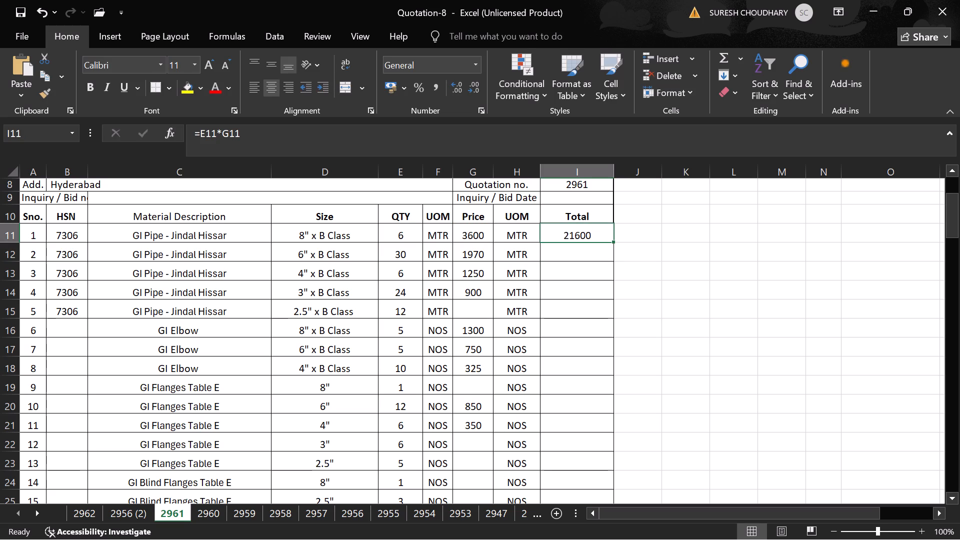
drag(613, 241, 578, 485)
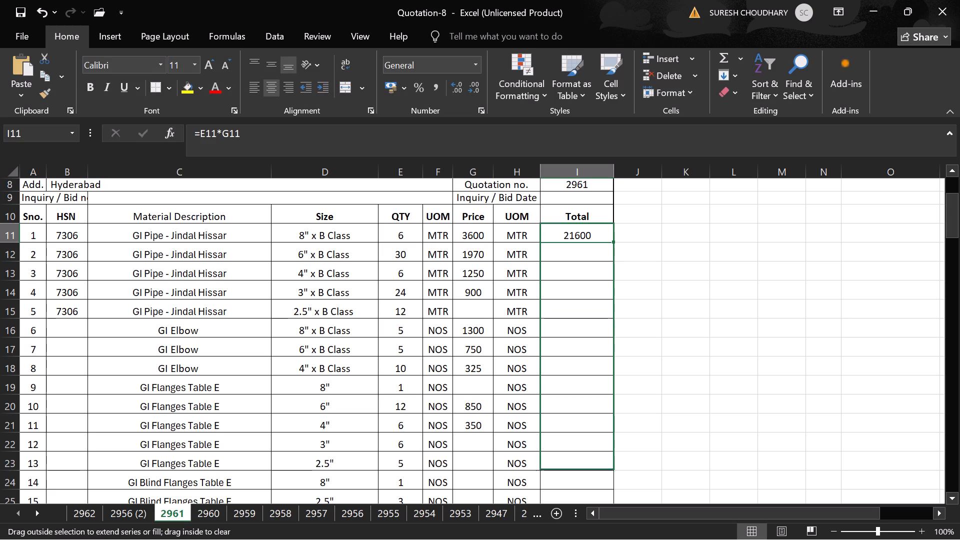
drag(578, 485, 576, 539)
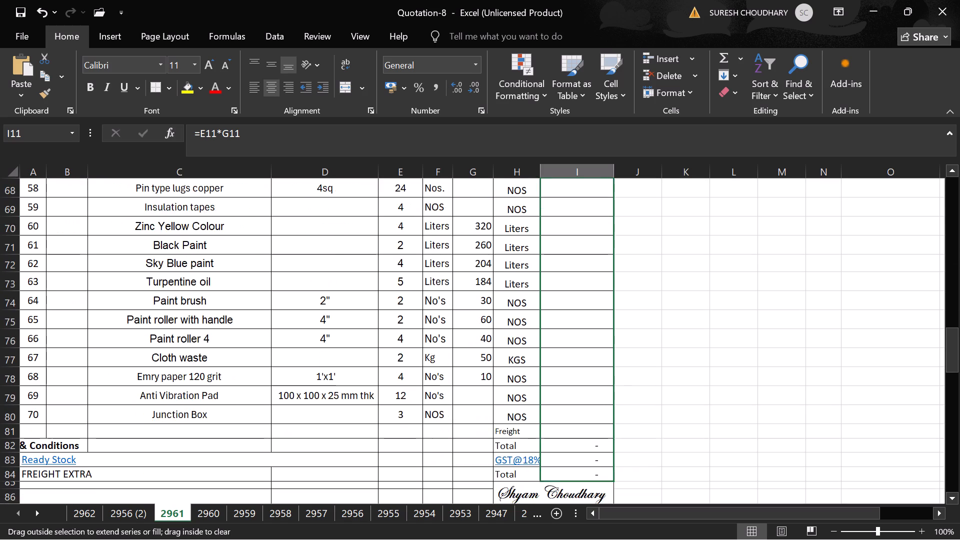
drag(576, 539, 598, 385)
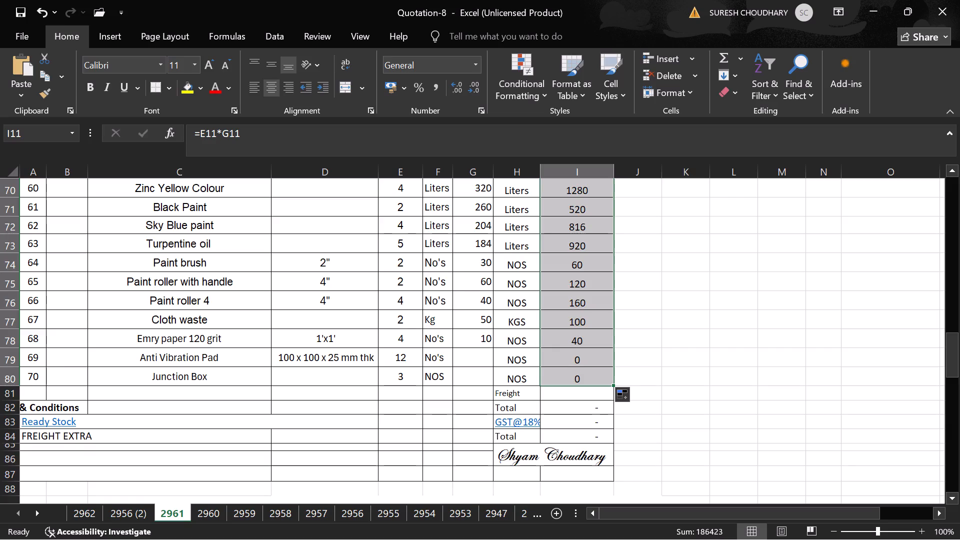
click(670, 381)
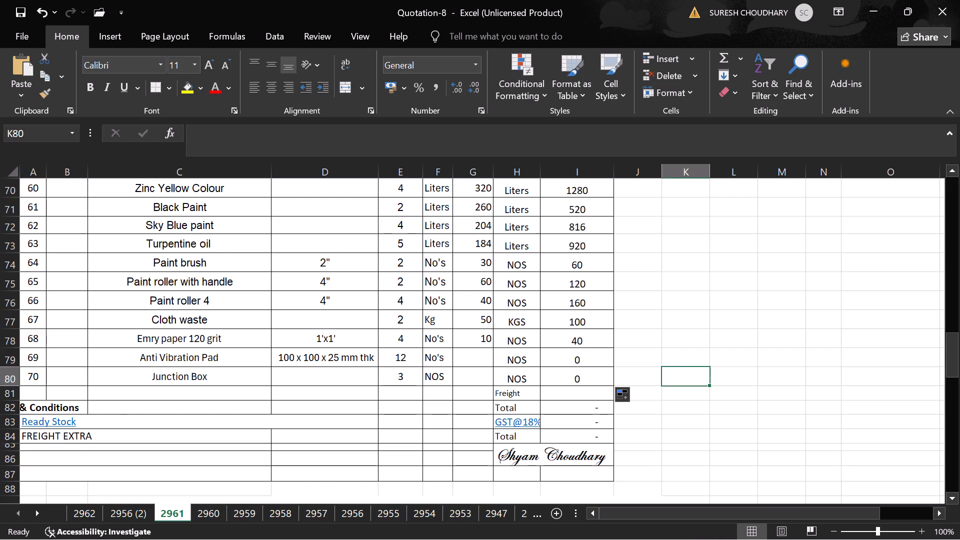
scroll(639, 286, up, 8)
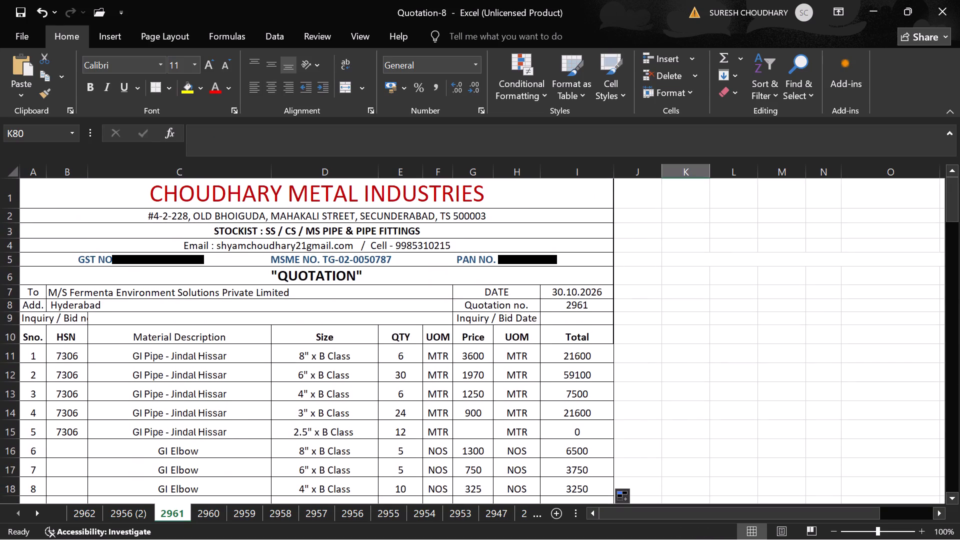
scroll(499, 361, down, 3)
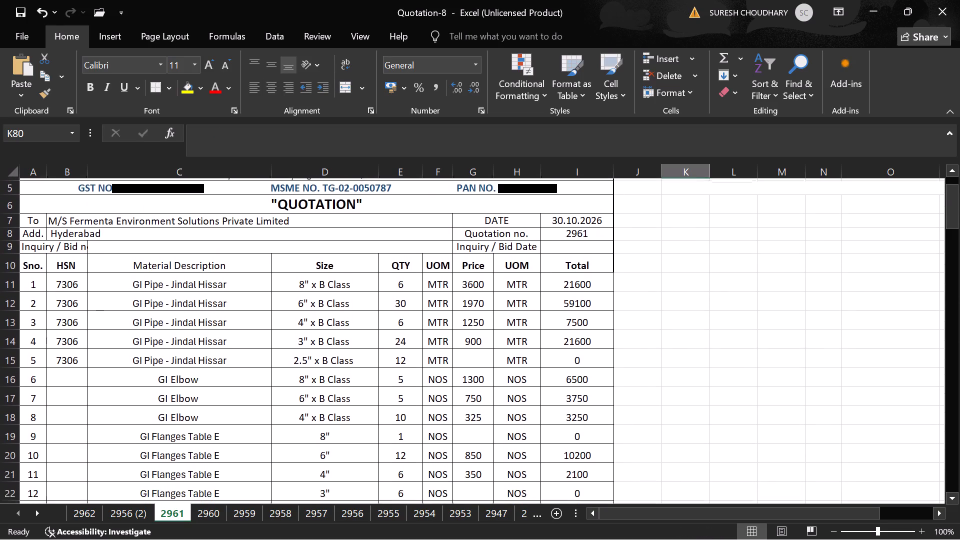
scroll(499, 361, down, 1)
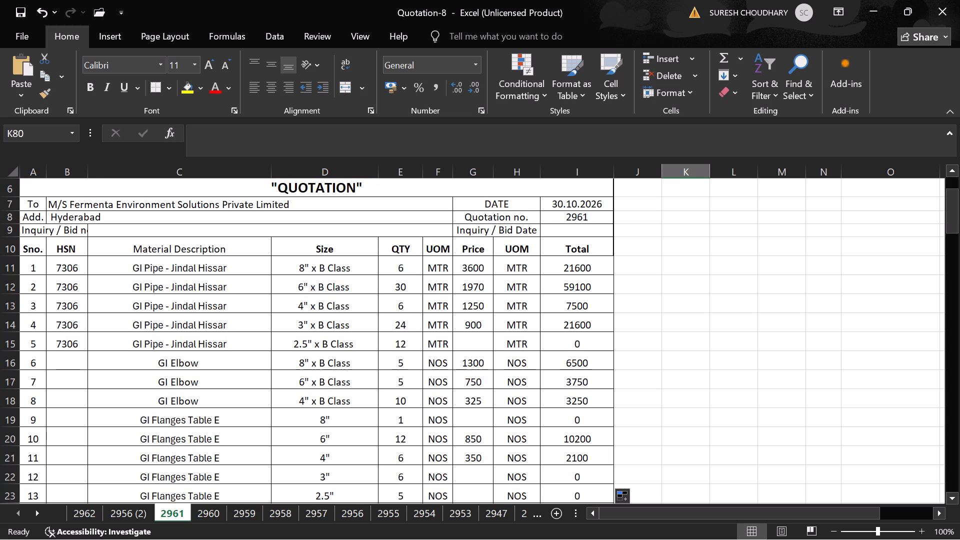
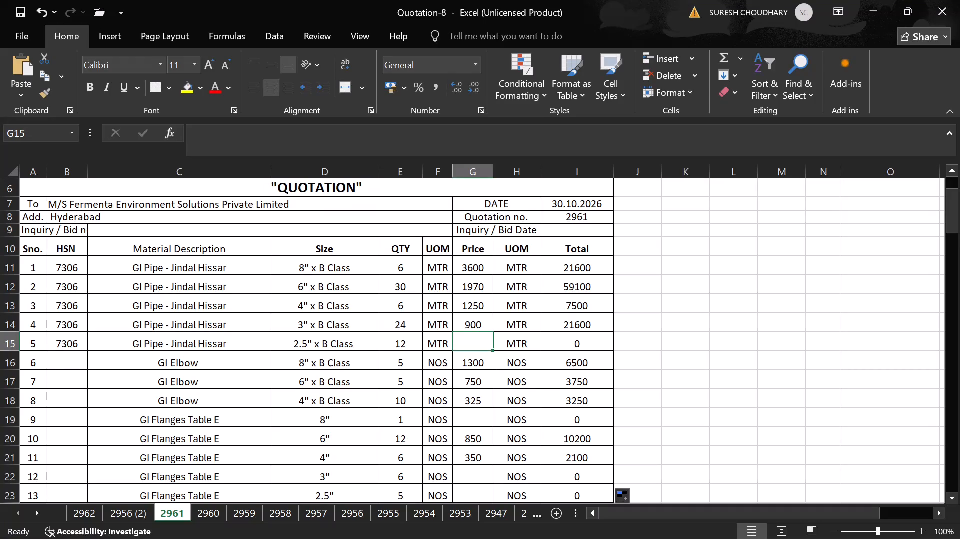
Enter a price of 700 for the 2.5" x B Class GI pipe in G15.
text(700)
key(Down)
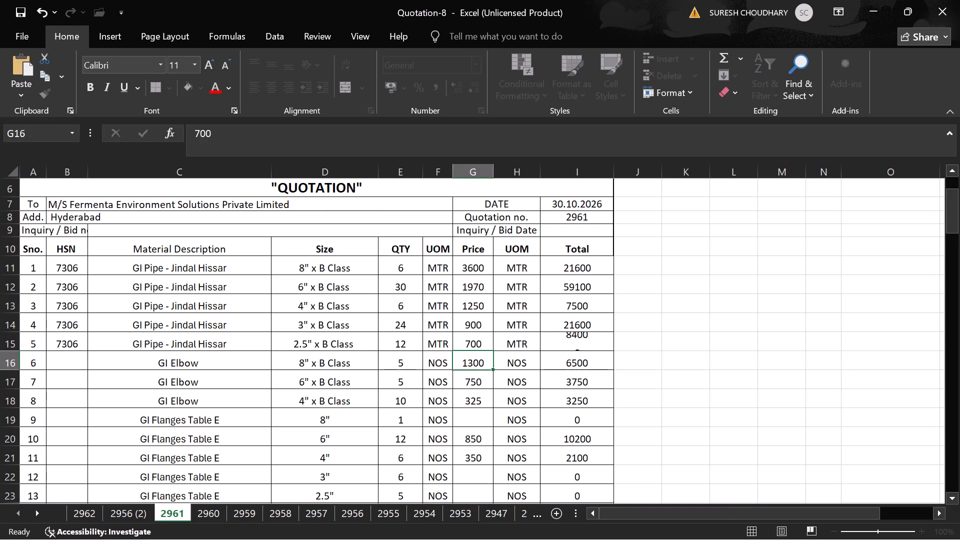
Enter a price of 1650 for the 8" GI Flanges Table E item in G19.
key(Down)
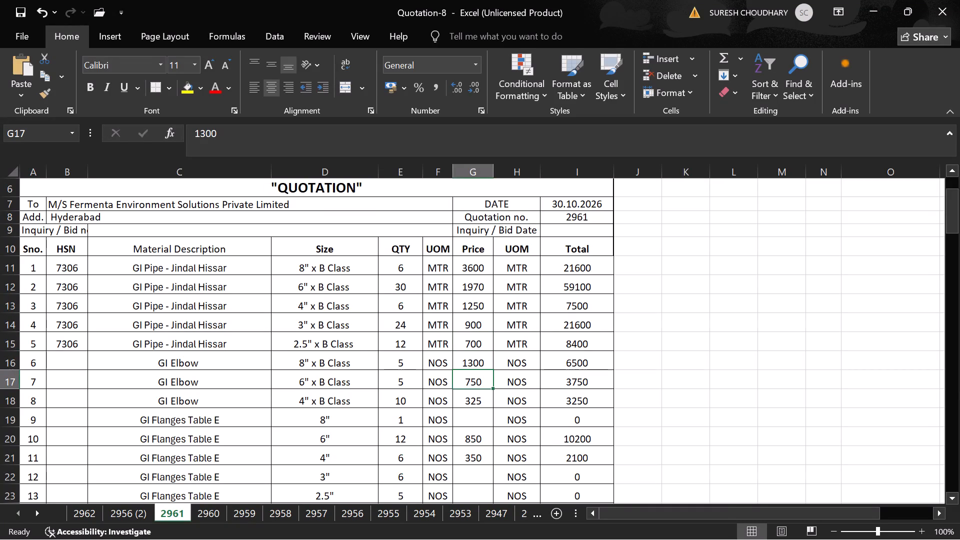
key(Down)
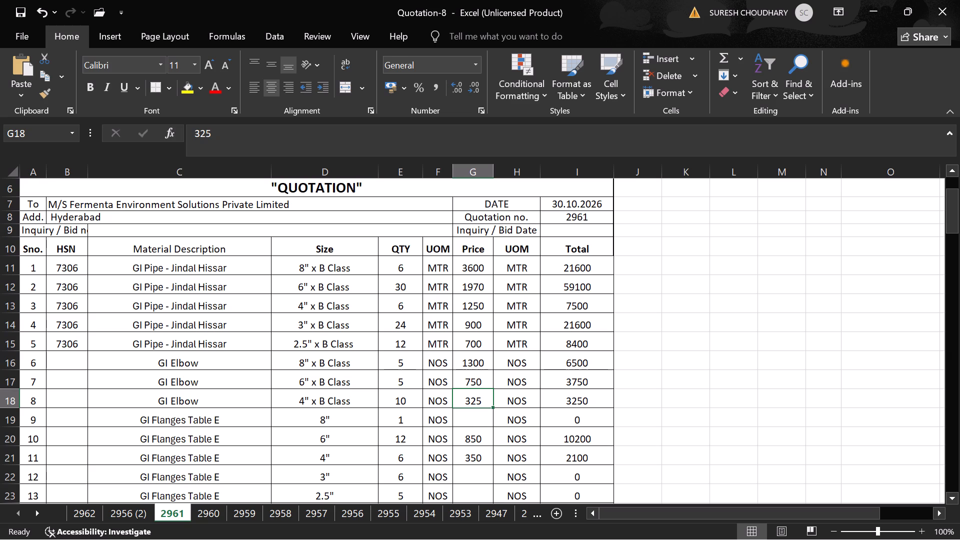
key(Down)
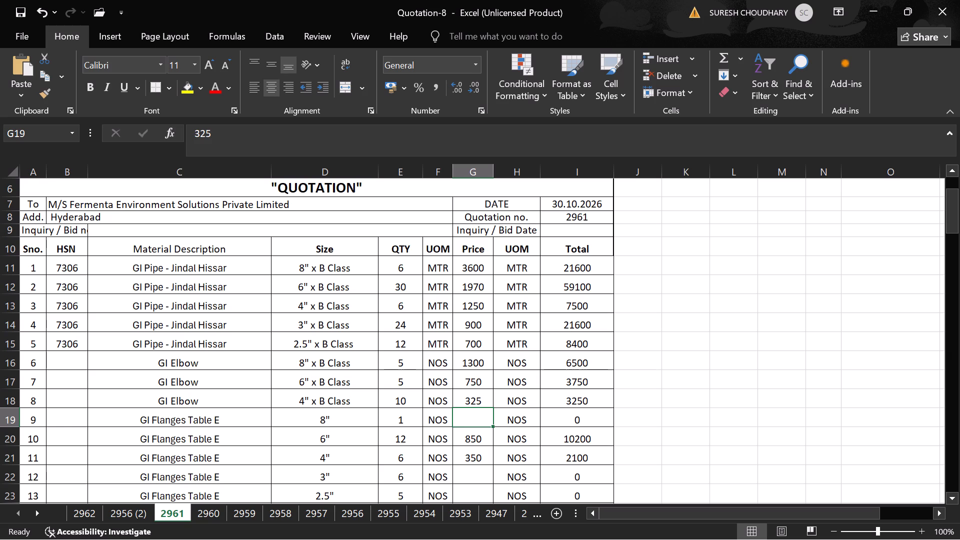
key(Down)
key(Down)
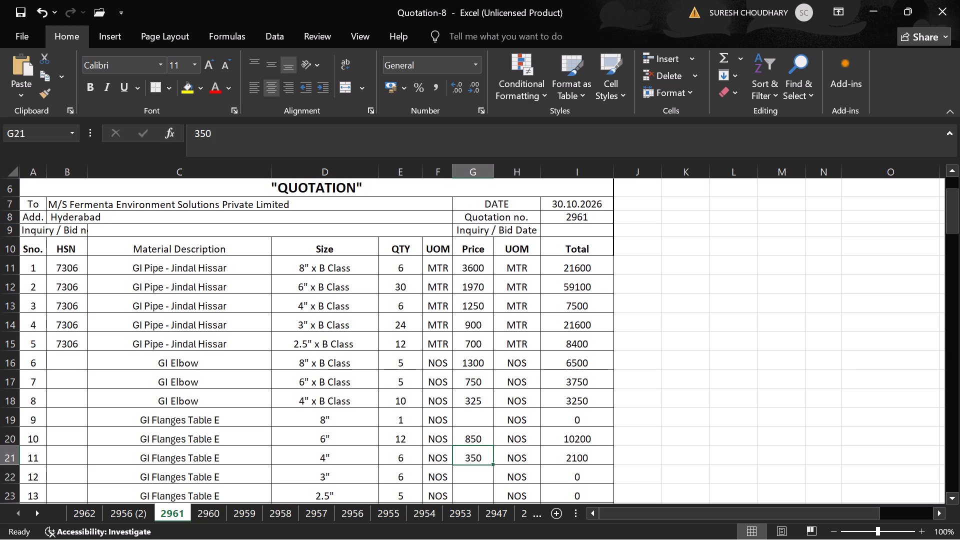
key(Up)
key(Up)
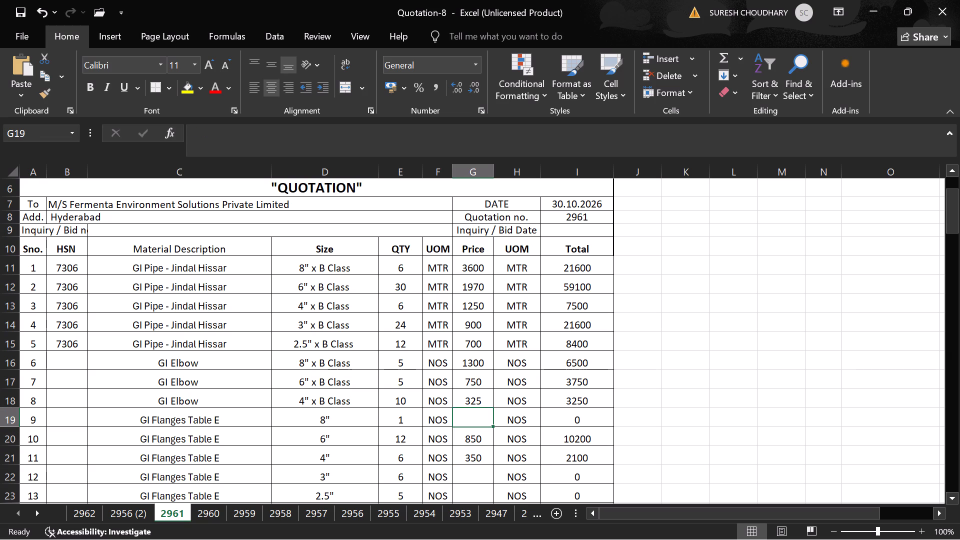
text(1650)
key(Down)
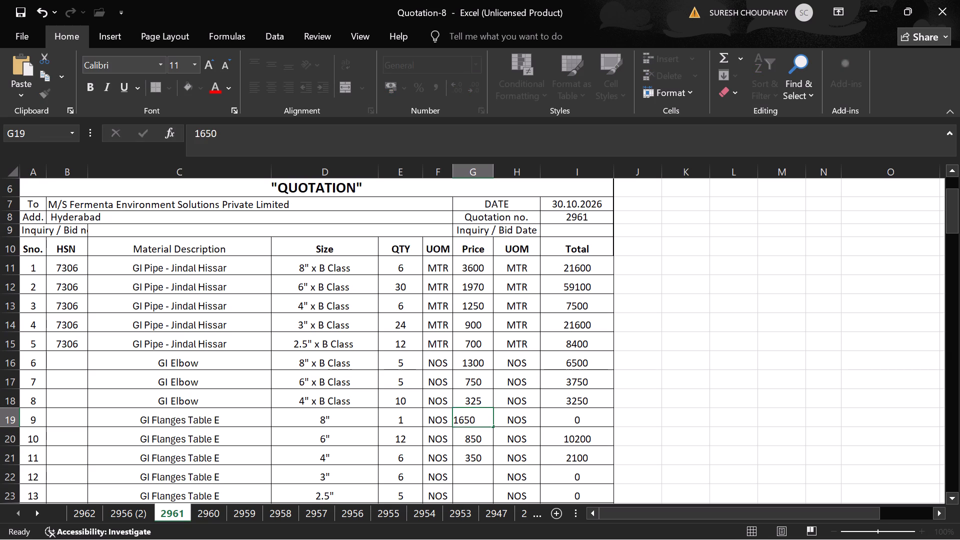
Enter prices of 300 for the 3" and 275 for the 2.5" GI Flanges Table E items in G22 and G23.
key(Down)
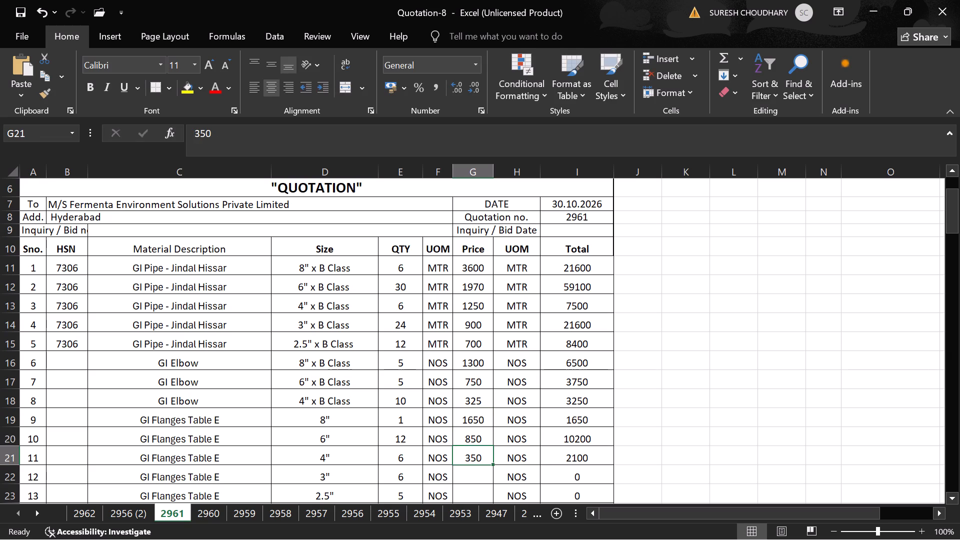
key(Down)
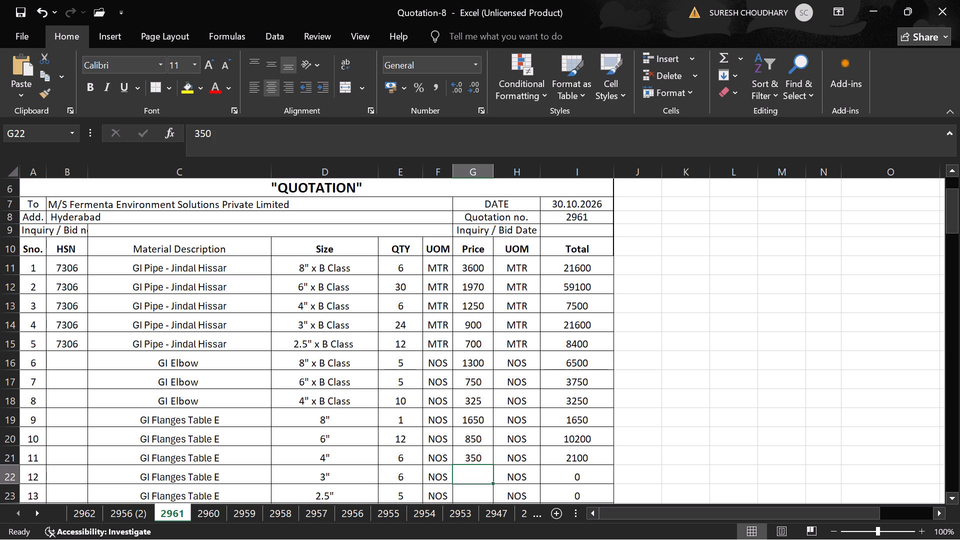
key(3)
text(00)
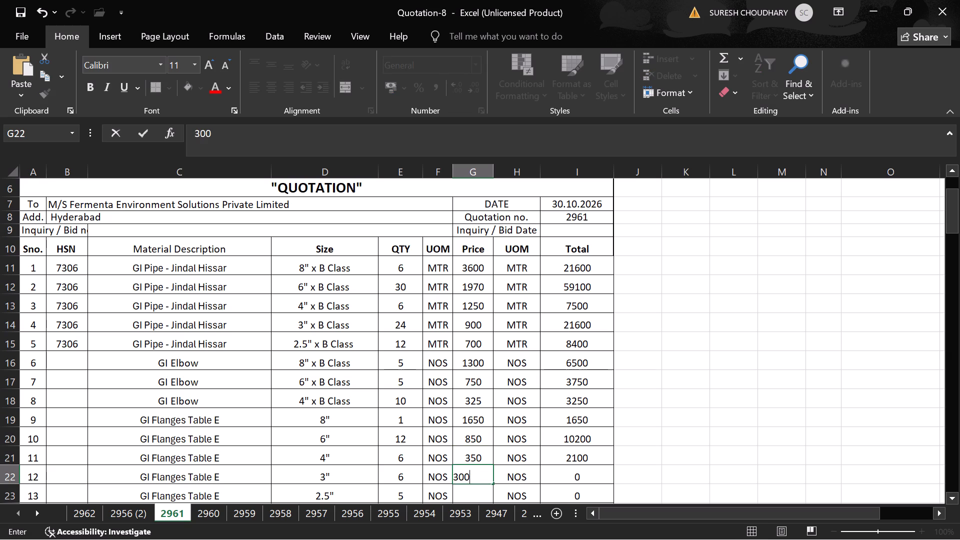
key(Down)
text(275)
key(Down)
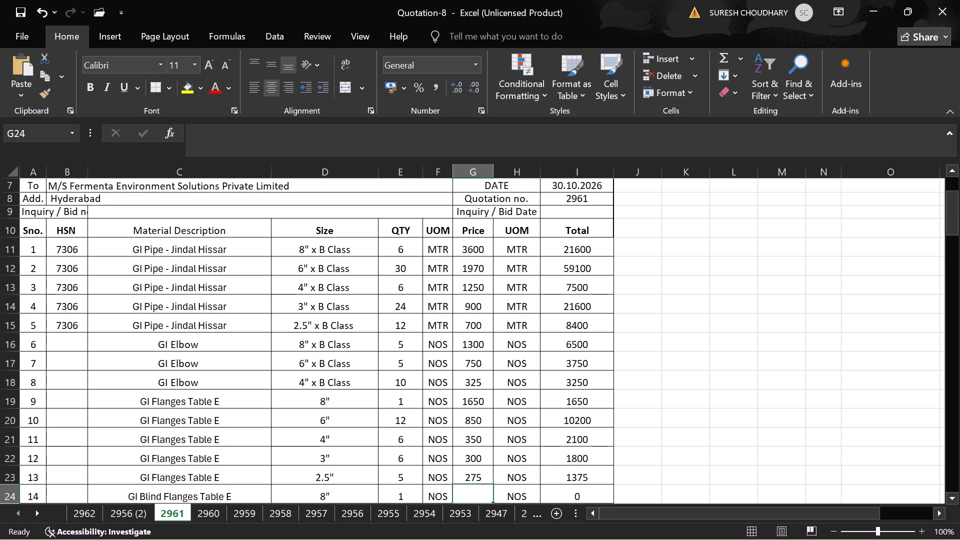
Enter a price of 2310 for the 8" GI Blind Flanges Table E item in G24.
text(2310)
key(Down)
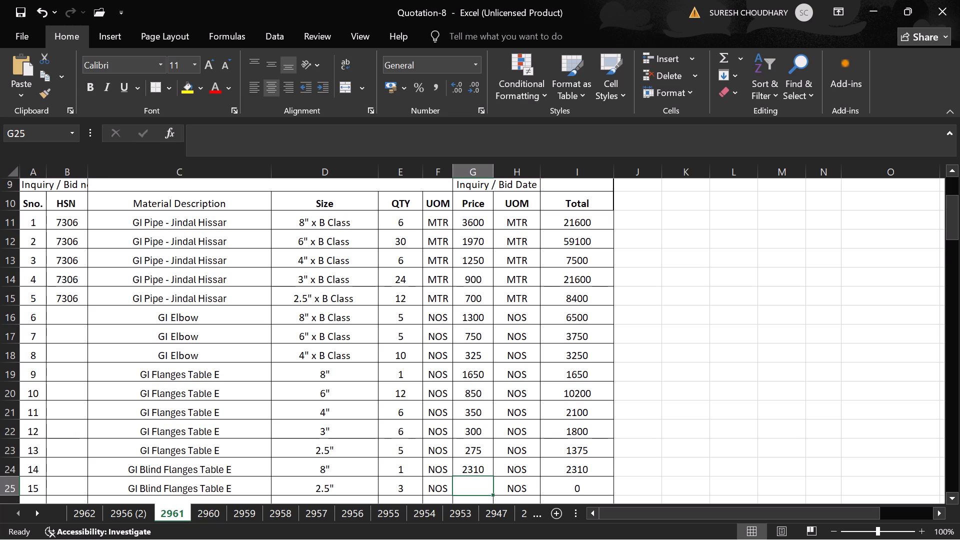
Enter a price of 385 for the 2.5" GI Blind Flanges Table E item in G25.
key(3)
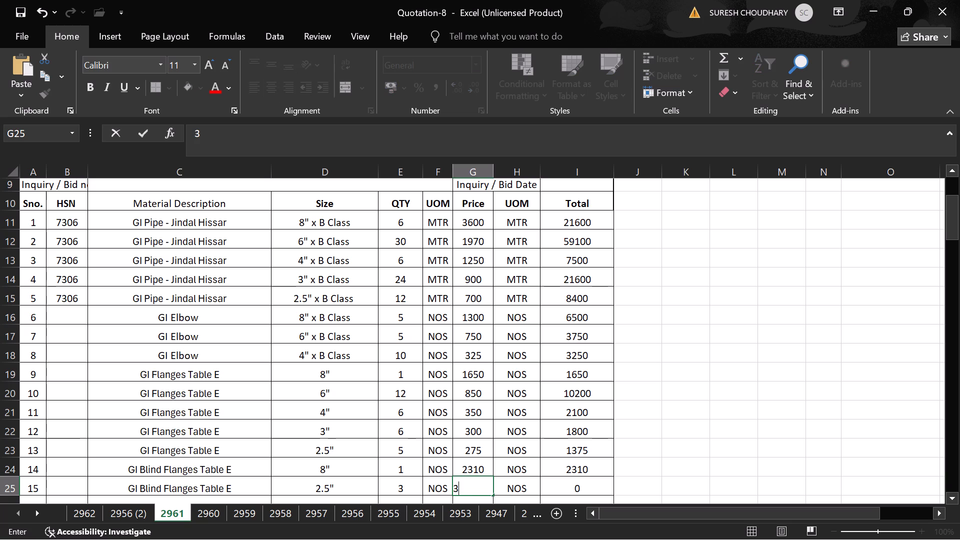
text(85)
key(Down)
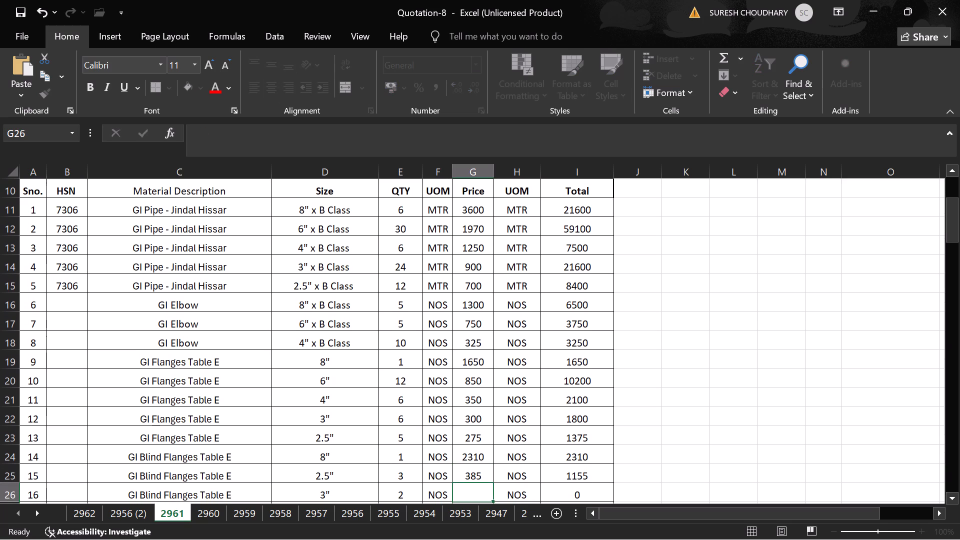
Change the price of the 2.5" GI Blind Flanges Table E item in G25 to 400.
key(Up)
text(400)
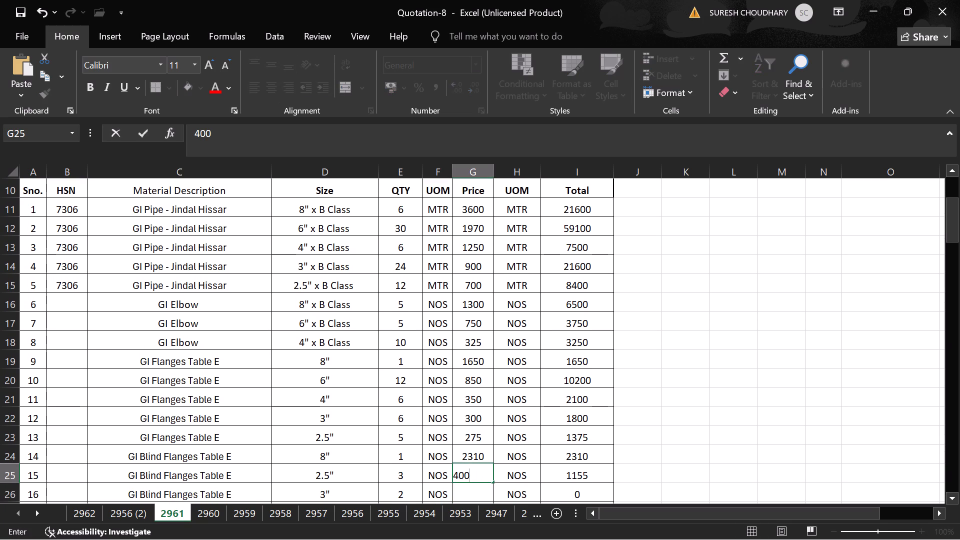
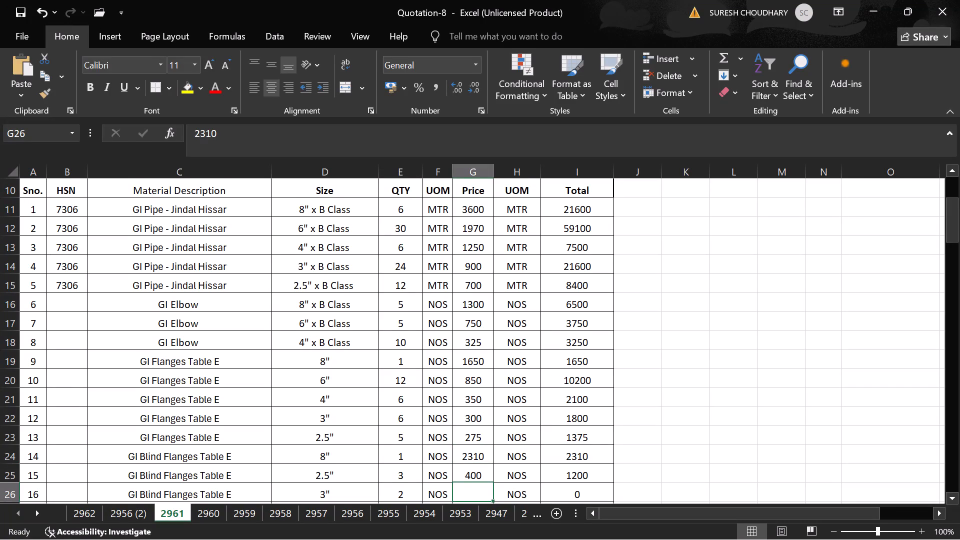
Enter a price of 440 for the 3" GI Blind Flanges Table E item in G26.
key(Down)
key(Down)
key(Down)
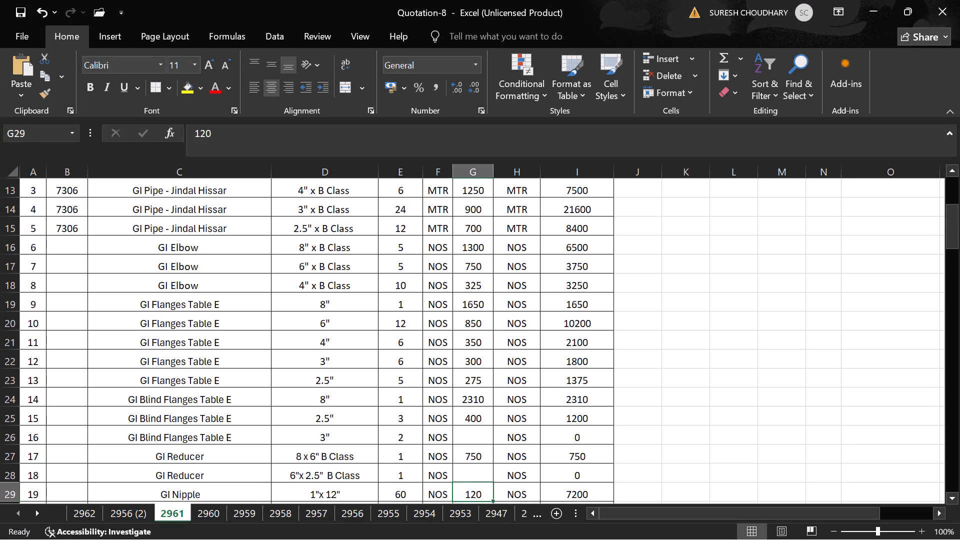
key(Up)
key(Up)
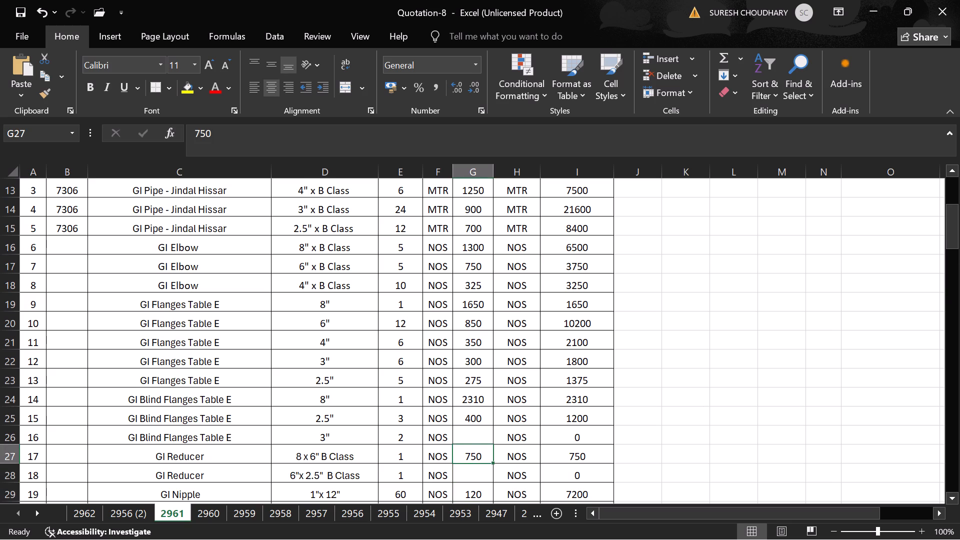
key(Up)
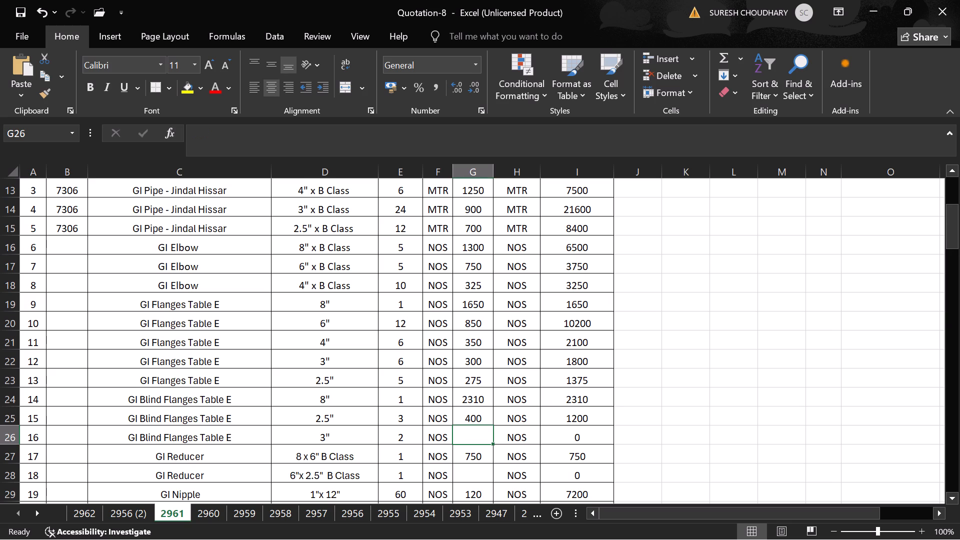
text(440)
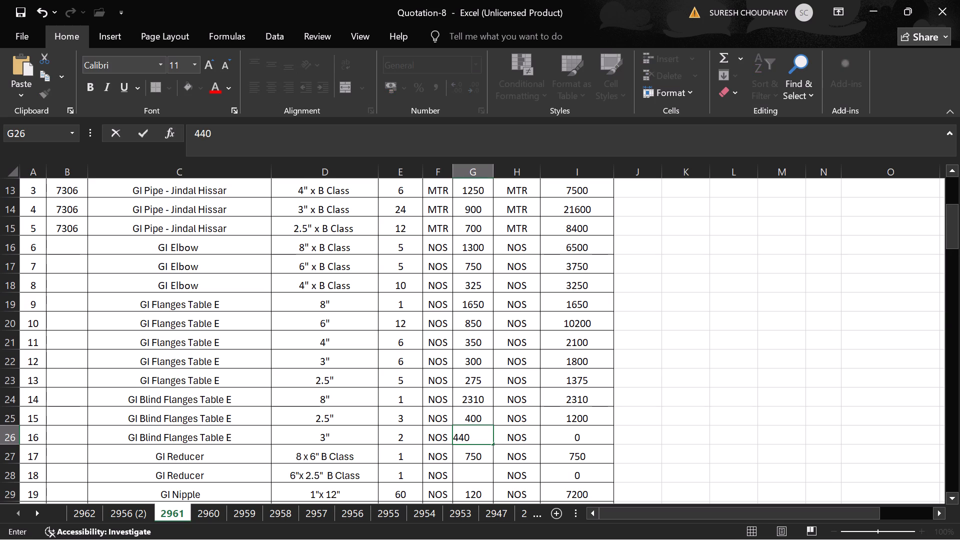
key(Down)
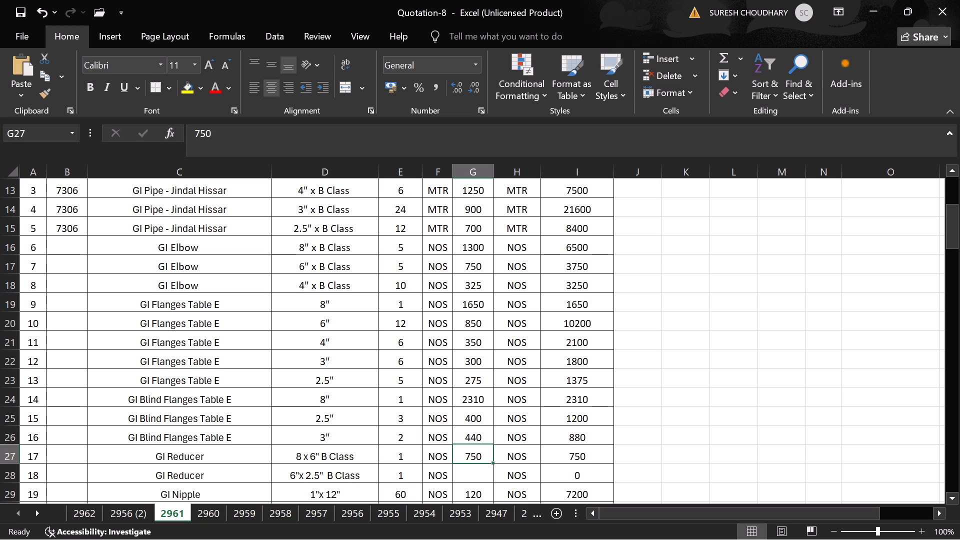
Enter a price of 700 for the 6"x 2.5" B Class GI Reducer in G28.
key(Down)
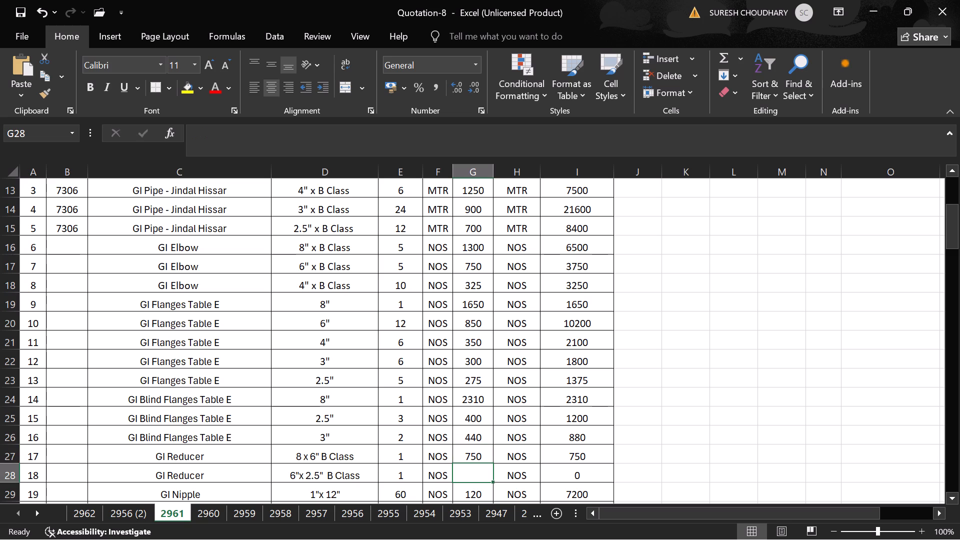
key(7)
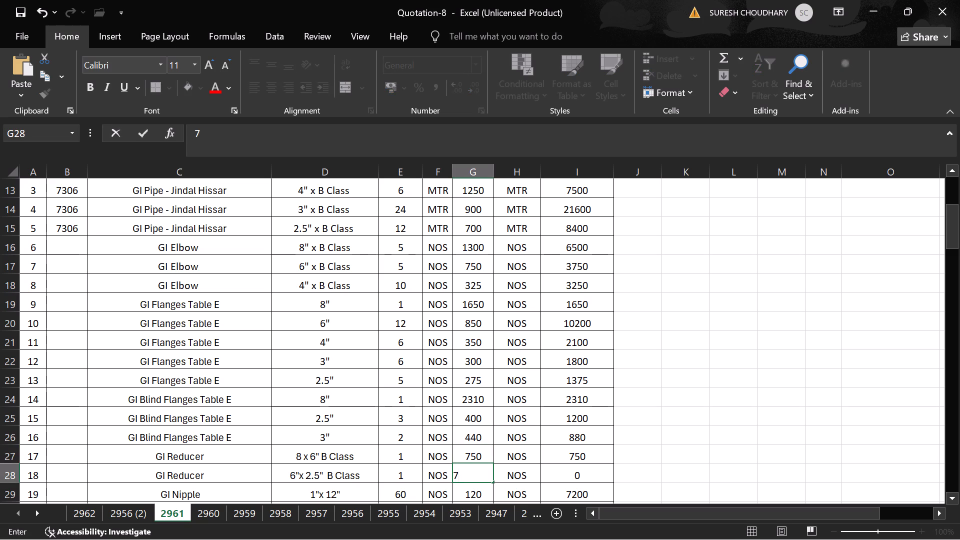
text(00)
key(Down)
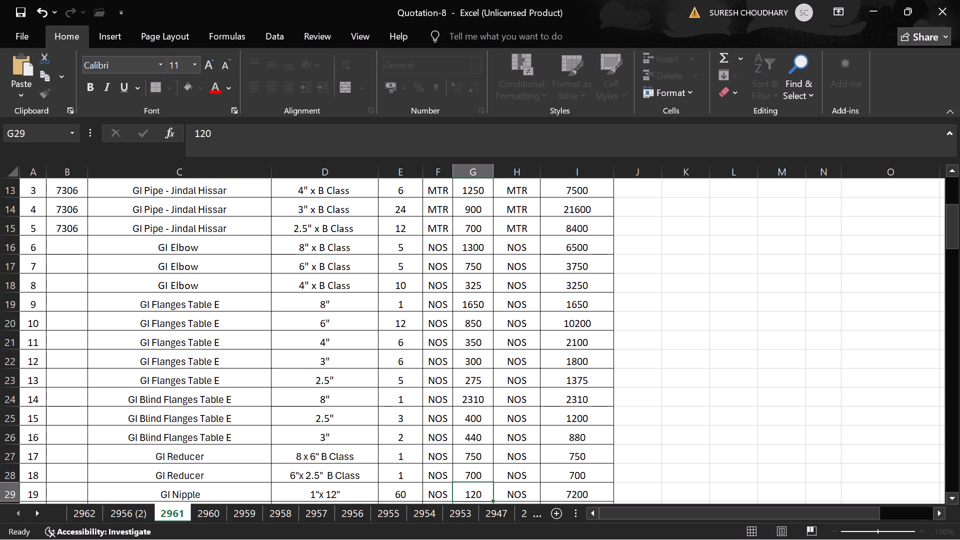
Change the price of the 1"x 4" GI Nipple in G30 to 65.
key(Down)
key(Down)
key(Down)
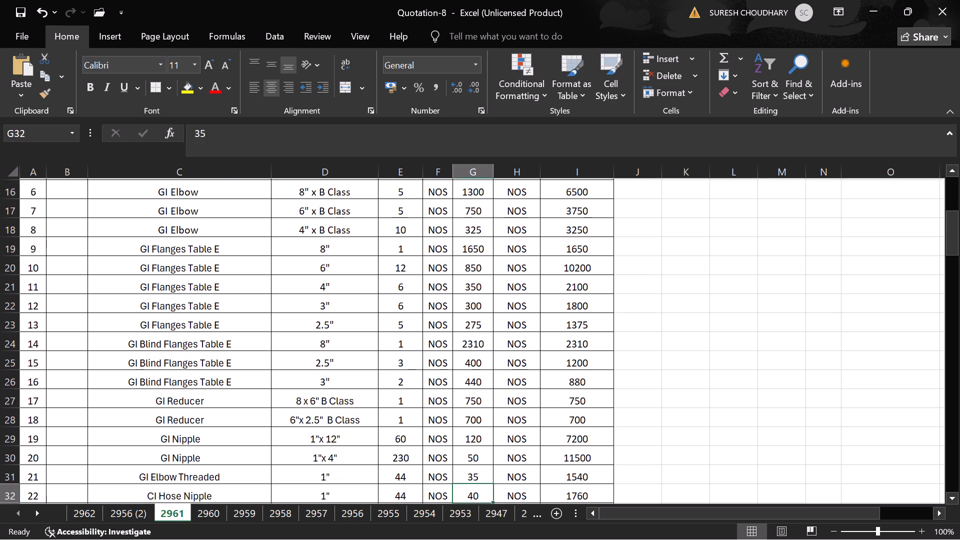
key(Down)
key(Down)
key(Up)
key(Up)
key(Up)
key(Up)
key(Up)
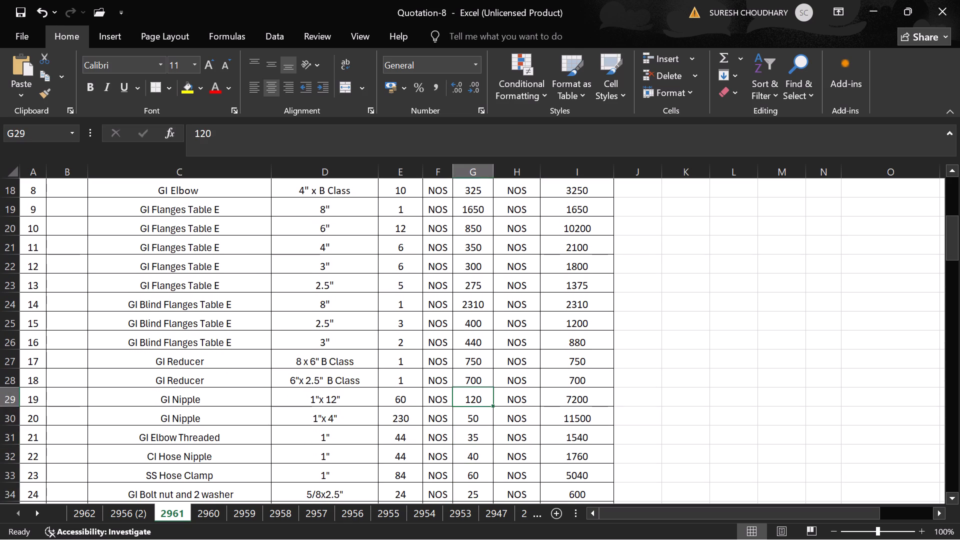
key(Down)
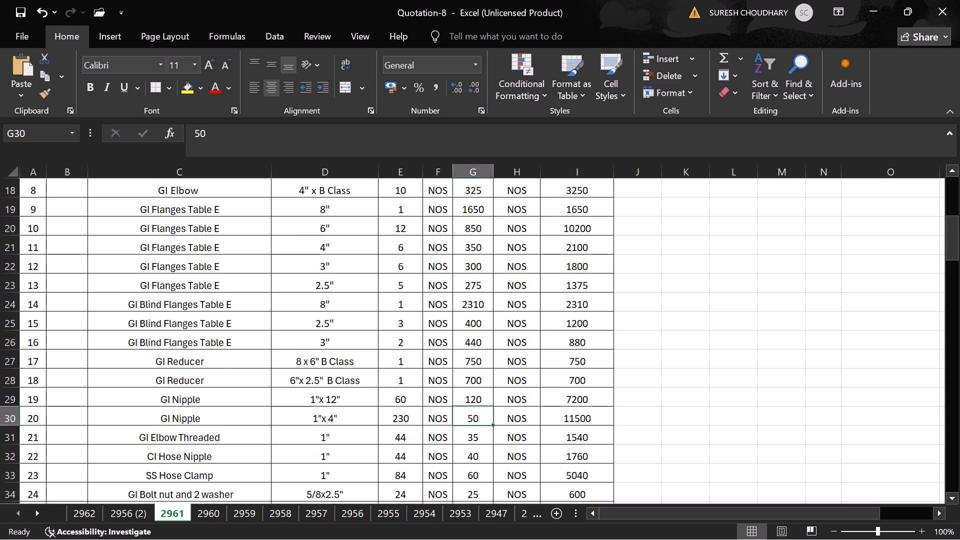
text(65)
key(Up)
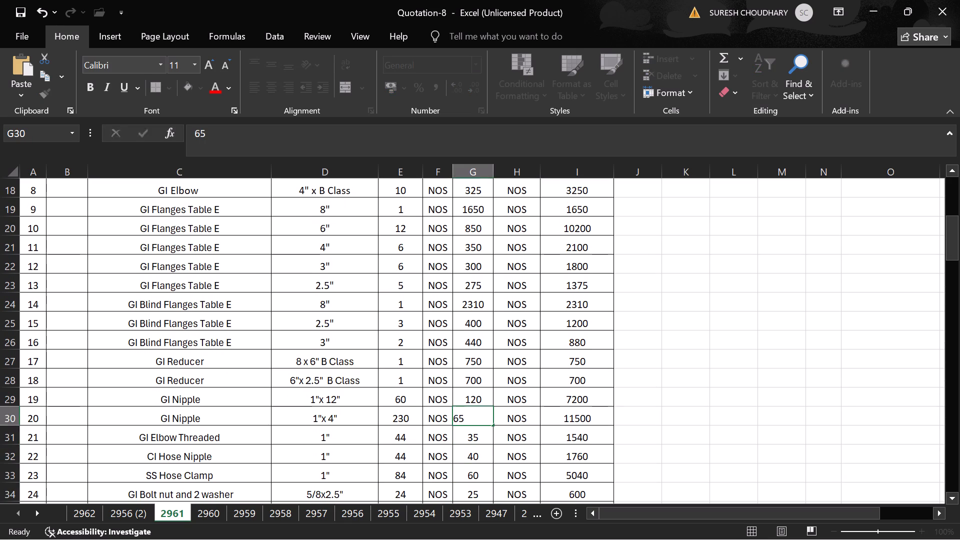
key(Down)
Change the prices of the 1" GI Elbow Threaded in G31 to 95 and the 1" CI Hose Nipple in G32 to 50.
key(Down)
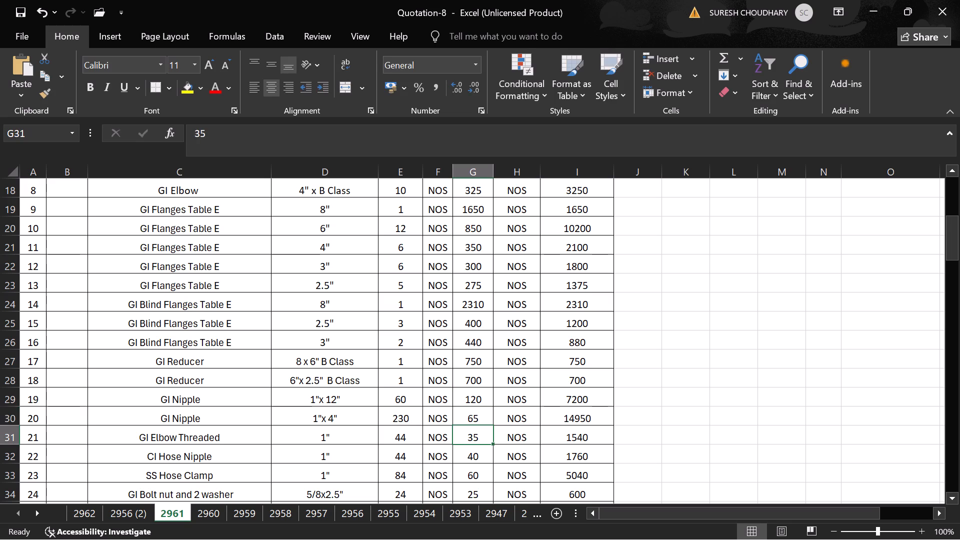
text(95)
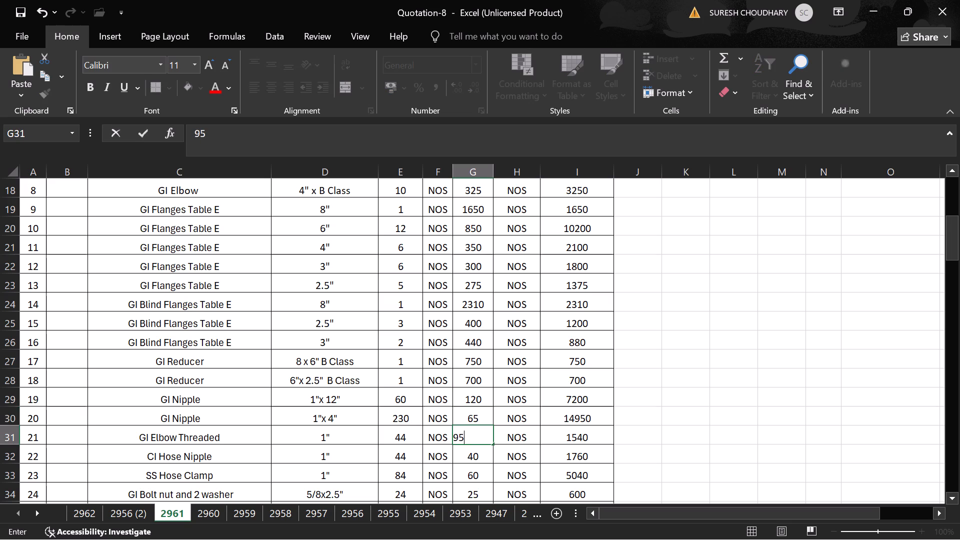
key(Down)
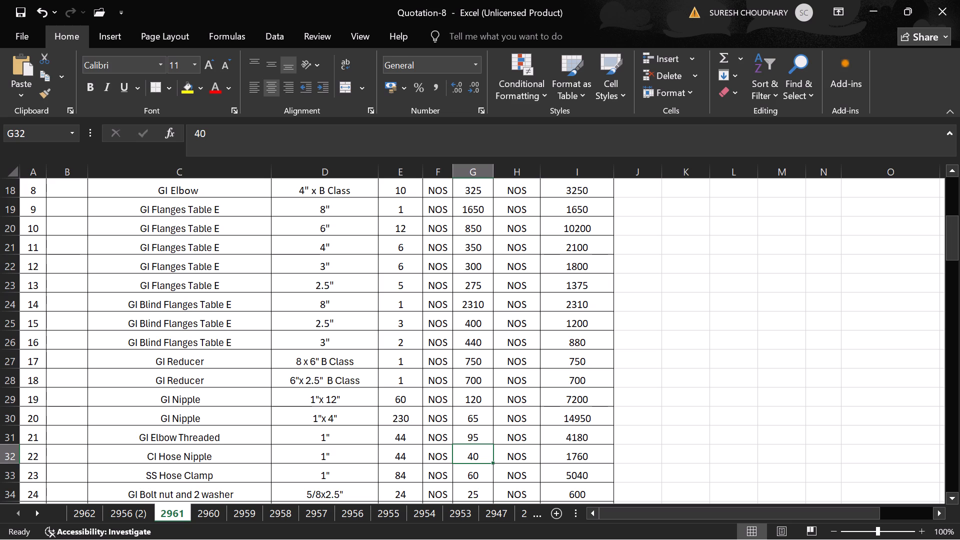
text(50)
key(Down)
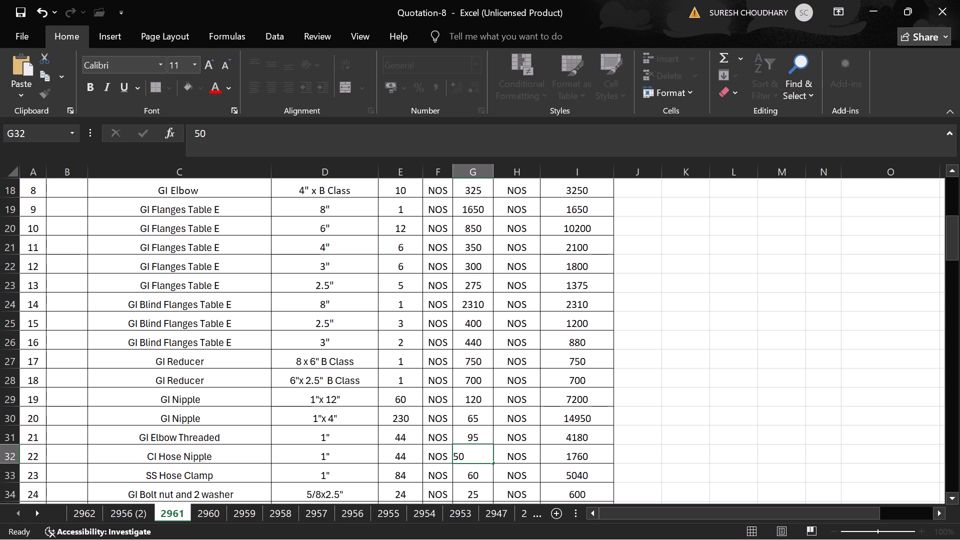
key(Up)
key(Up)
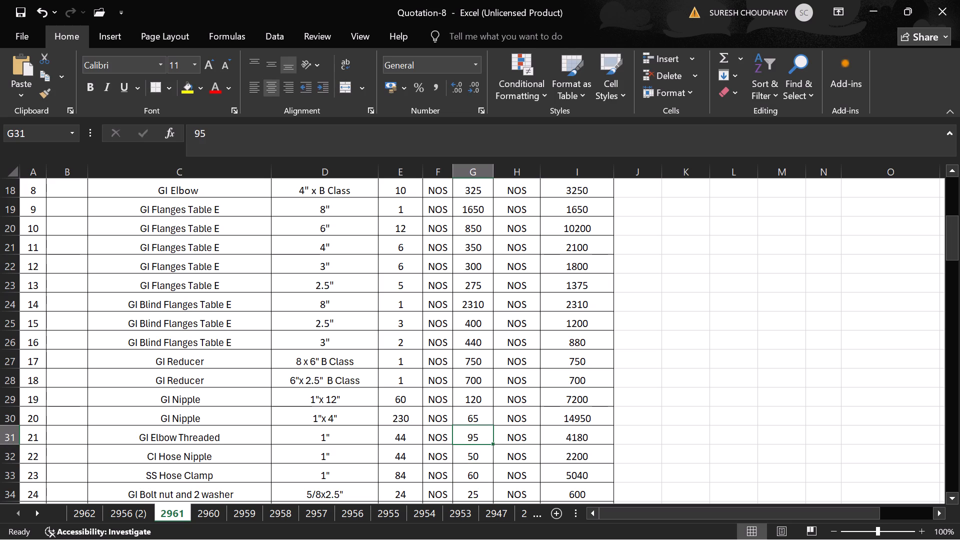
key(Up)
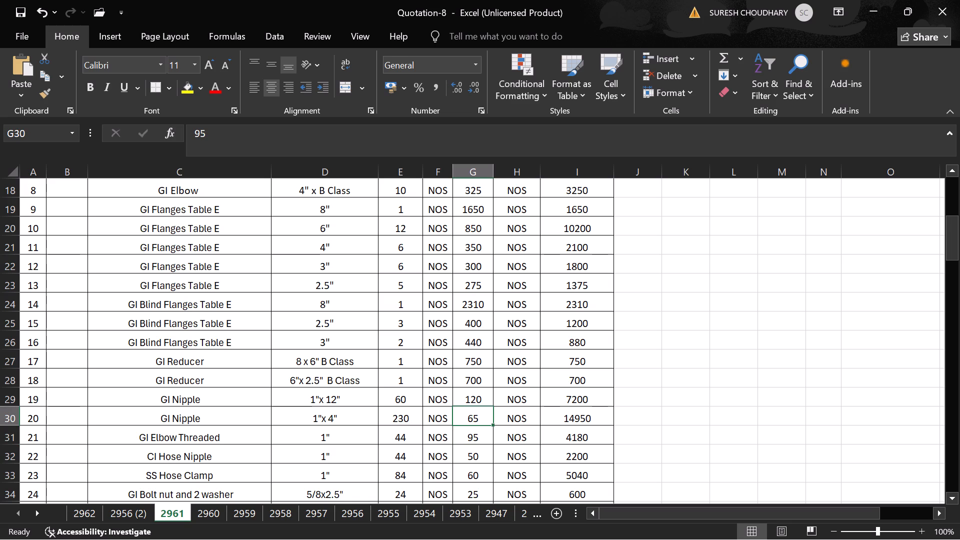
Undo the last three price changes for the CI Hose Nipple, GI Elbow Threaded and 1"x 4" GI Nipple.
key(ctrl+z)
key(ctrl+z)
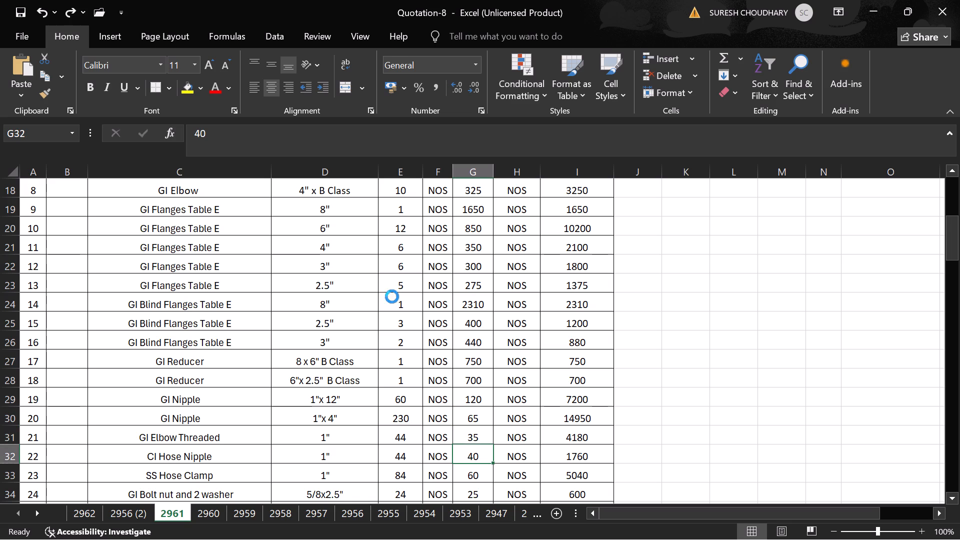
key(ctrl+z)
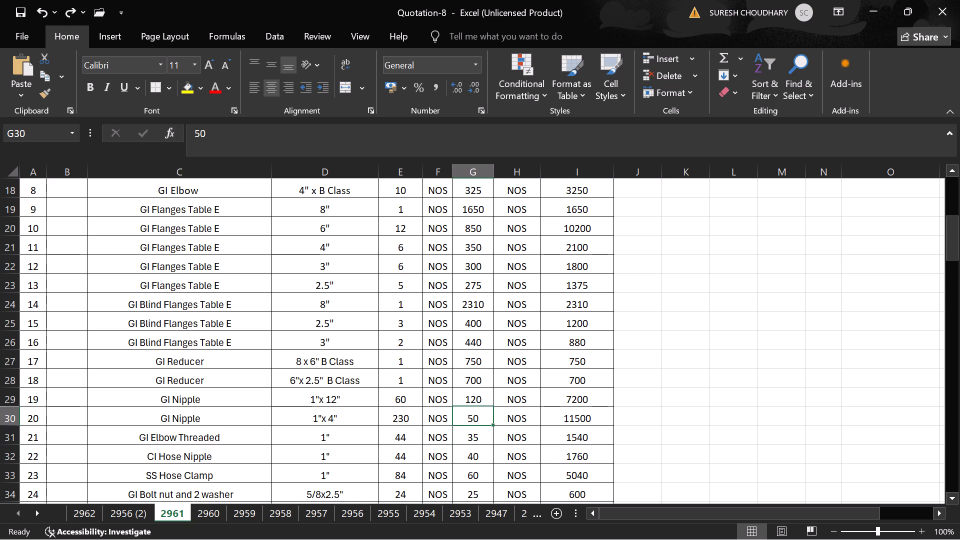
Set the price of the 1"x 4" GI Nipple in G30 to 65.
text(65)
key(Down)
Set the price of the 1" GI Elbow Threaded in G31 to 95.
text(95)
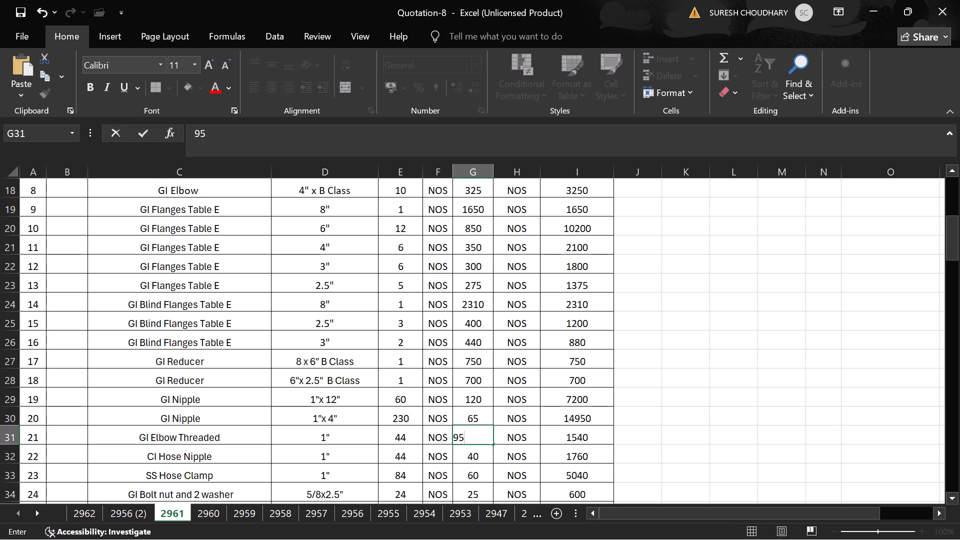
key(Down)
Set the prices of the 1" GI Elbow Threaded in G31 to 110 and the 1" CI Hose Nipple in G32 to 50.
key(Up)
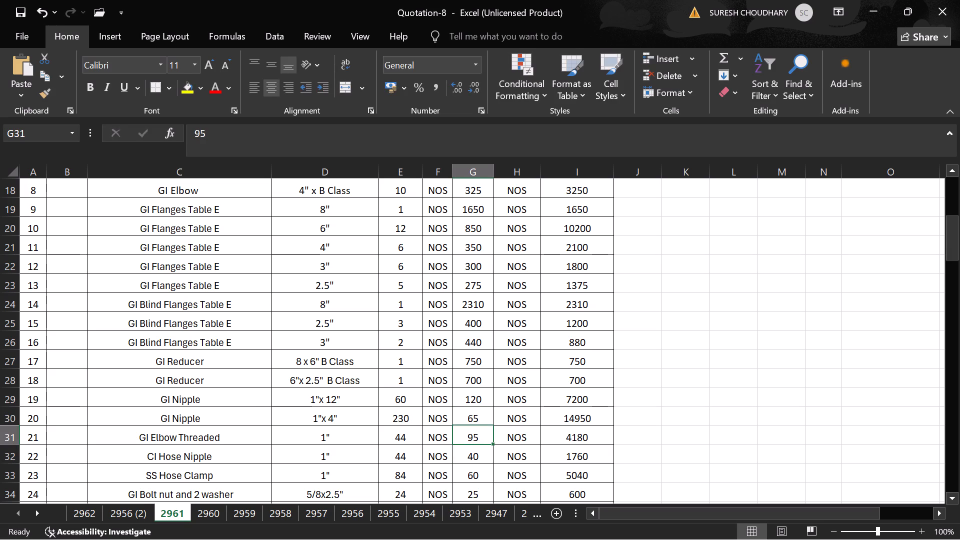
text(110)
key(Down)
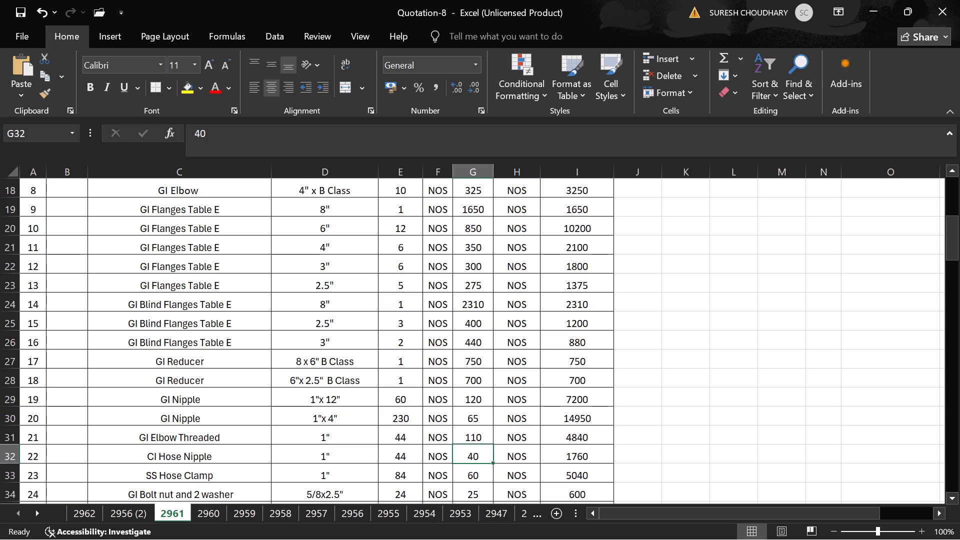
text(50)
key(Down)
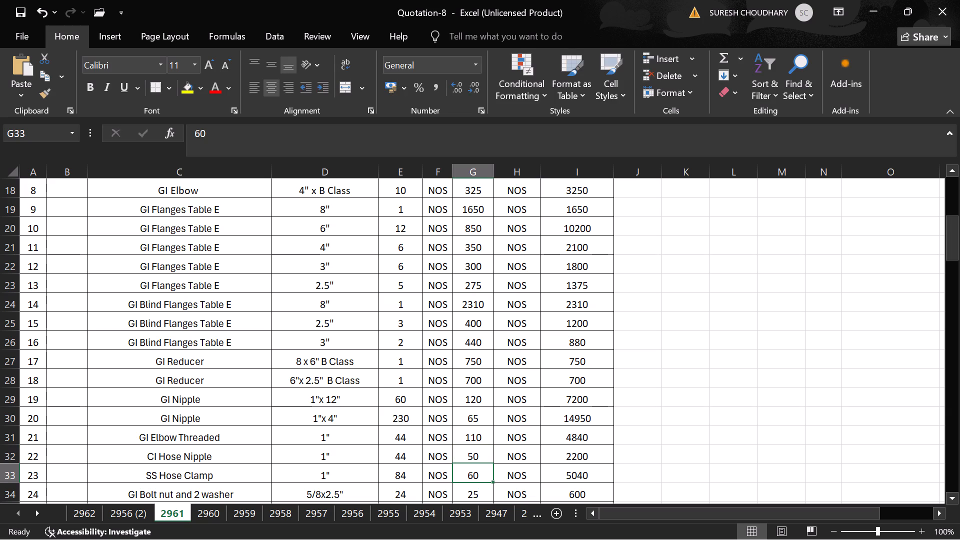
Change the price of the M20 GI Bolt nut and 2 washer item in G38 to 120.
key(Down)
key(Down)
key(Down)
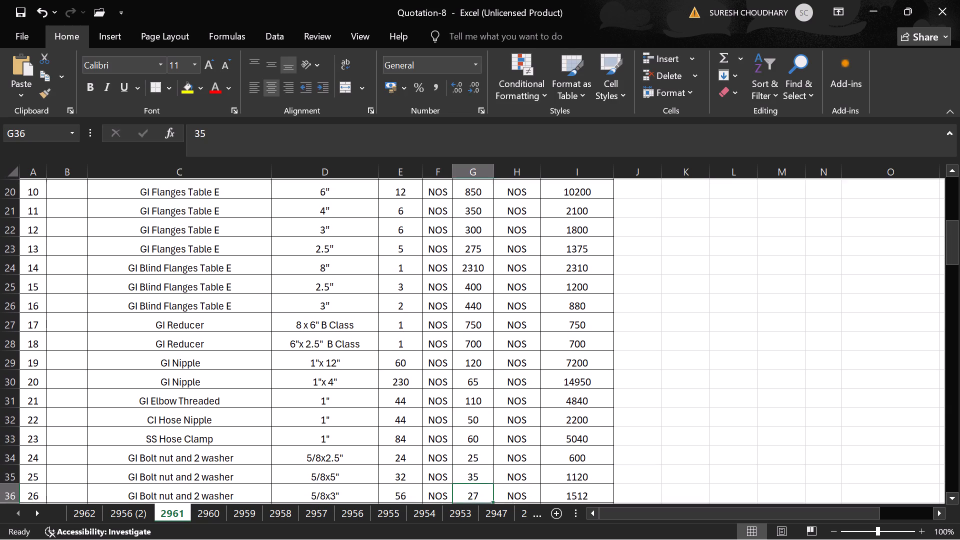
key(Down)
key(Down)
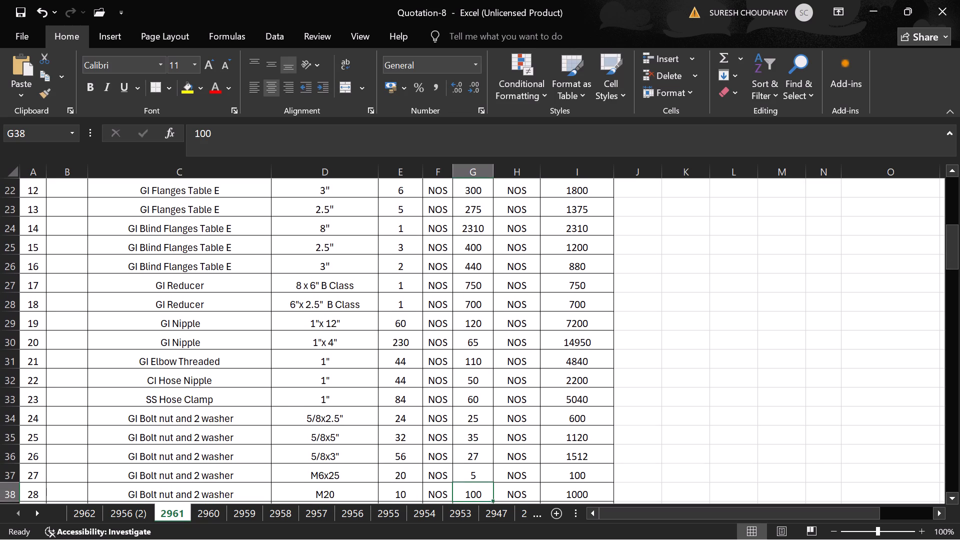
key(Down)
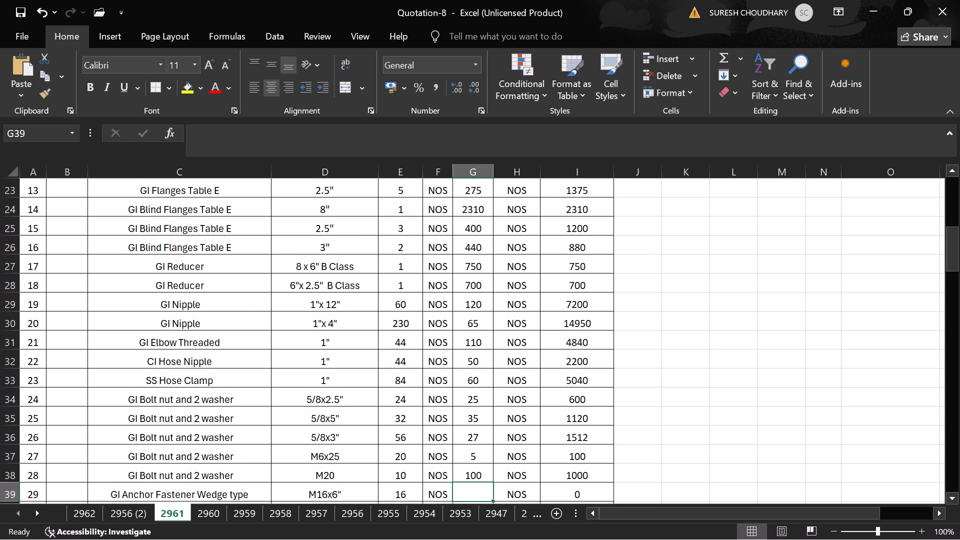
key(Down)
key(Up)
key(Up)
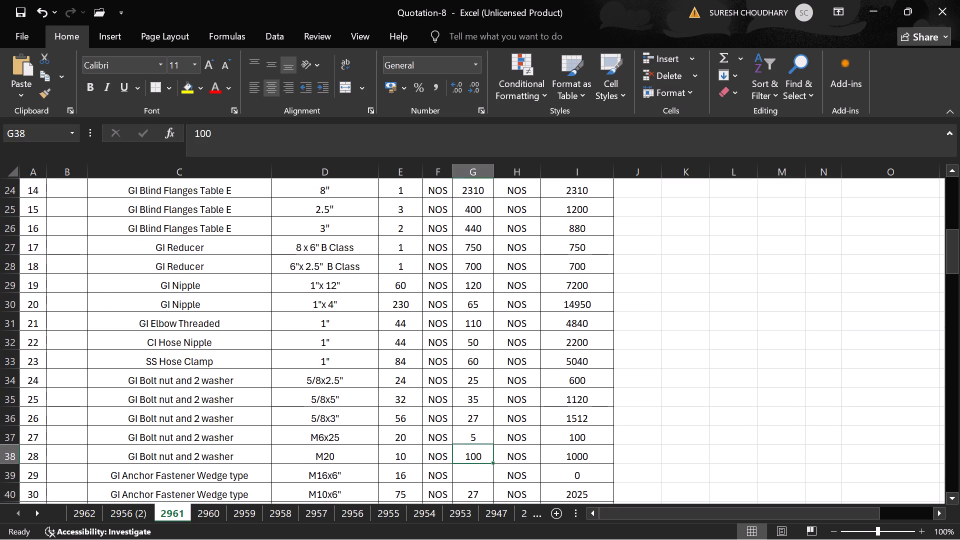
text(120)
key(Down)
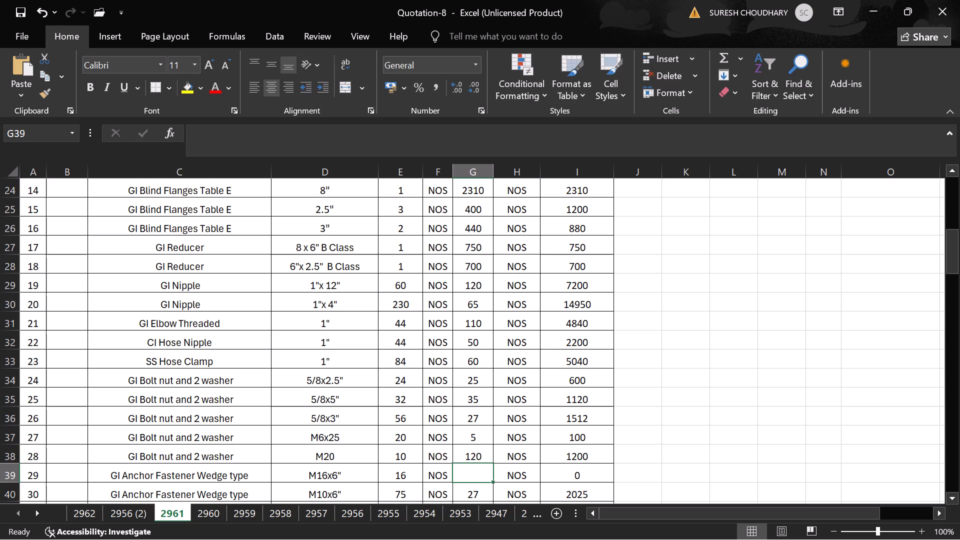
Enter a price of 48 for the M16x6" GI Anchor Fastener Wedge type item in G39.
key(Down)
key(Down)
key(Down)
key(Up)
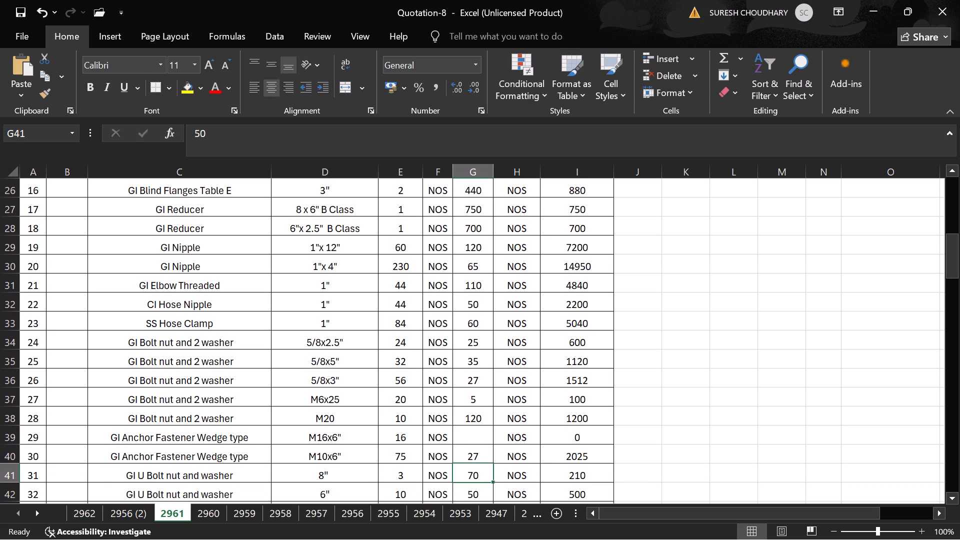
key(Up)
key(Up)
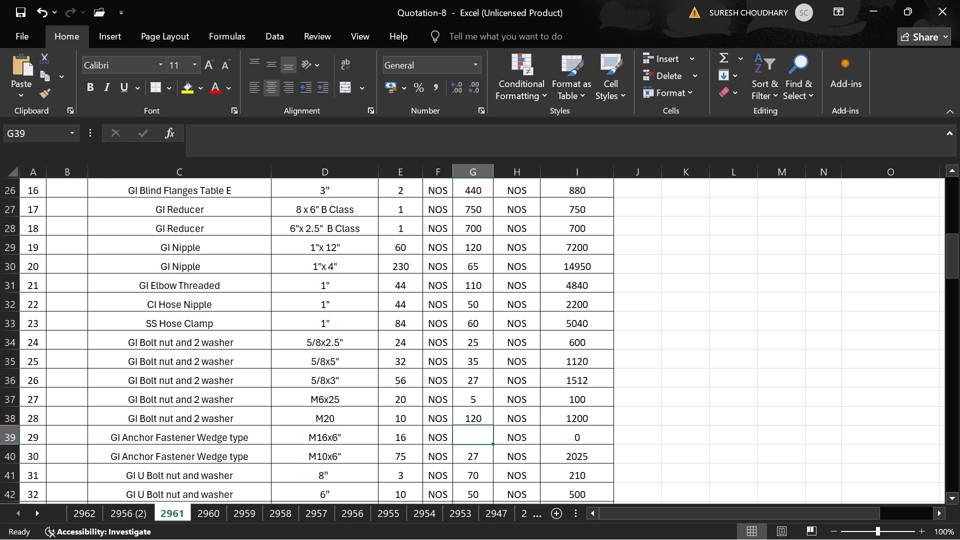
text(48)
key(Down)
Enter prices of 35 for the 3" GI U Bolt nut and washer in G44 and 30 for the 2.5" one in G45.
key(Down)
key(Down)
key(Down)
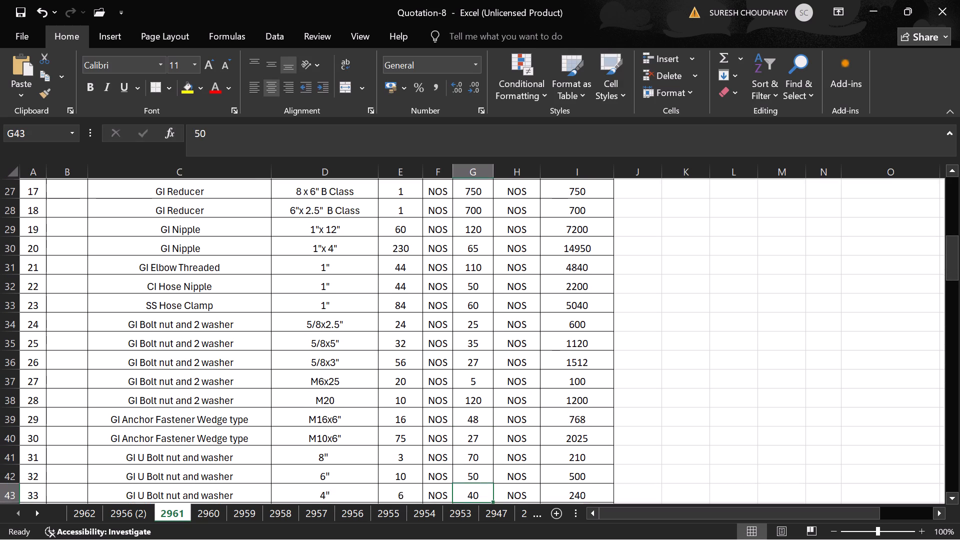
key(Down)
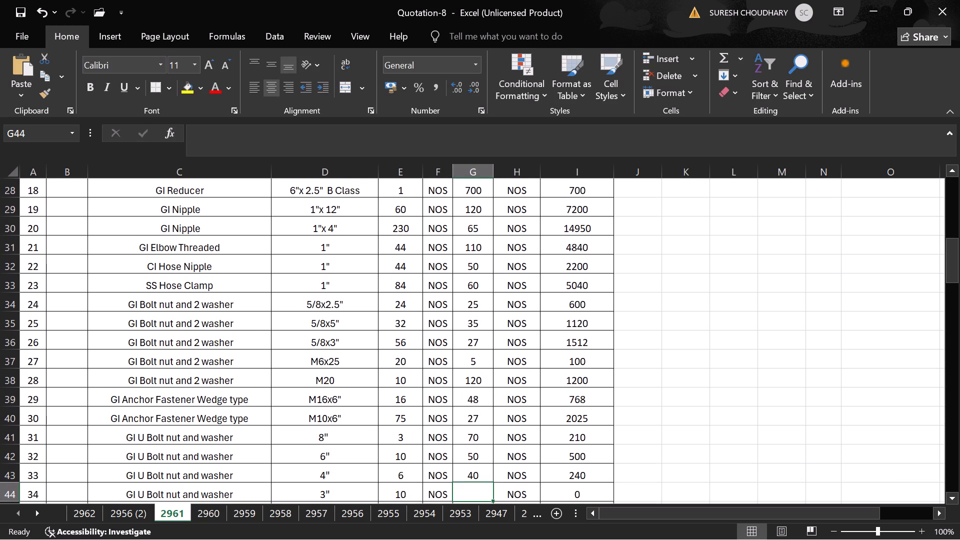
key(Down)
key(Down)
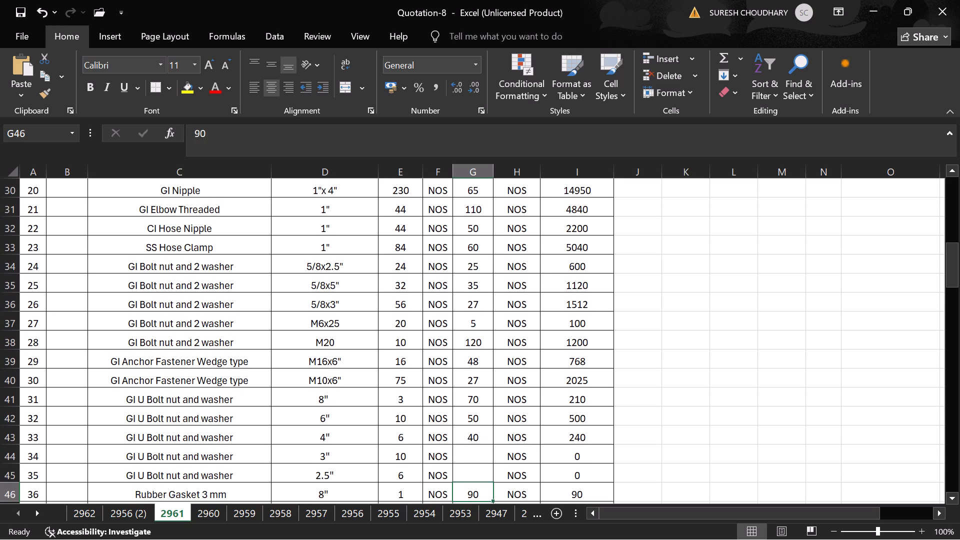
key(Down)
key(Up)
key(Up)
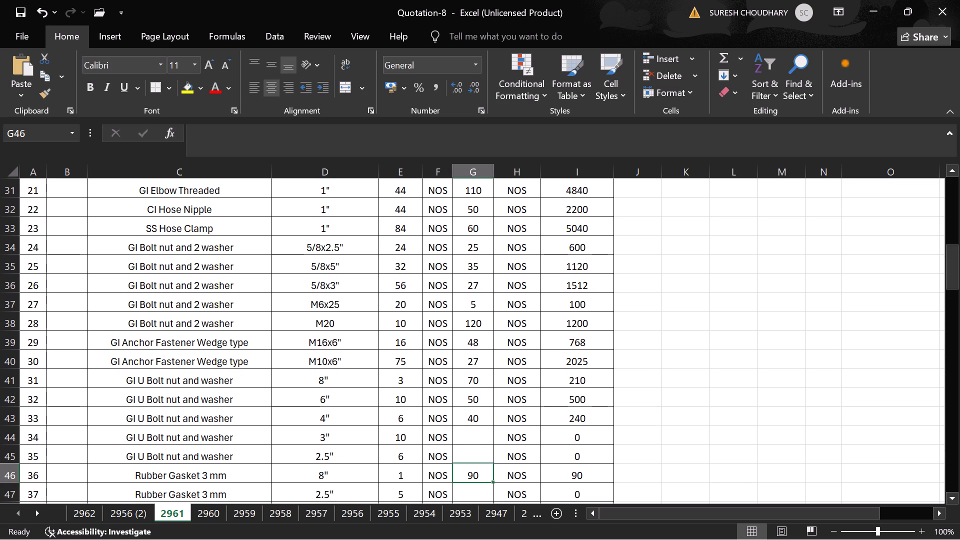
key(Up)
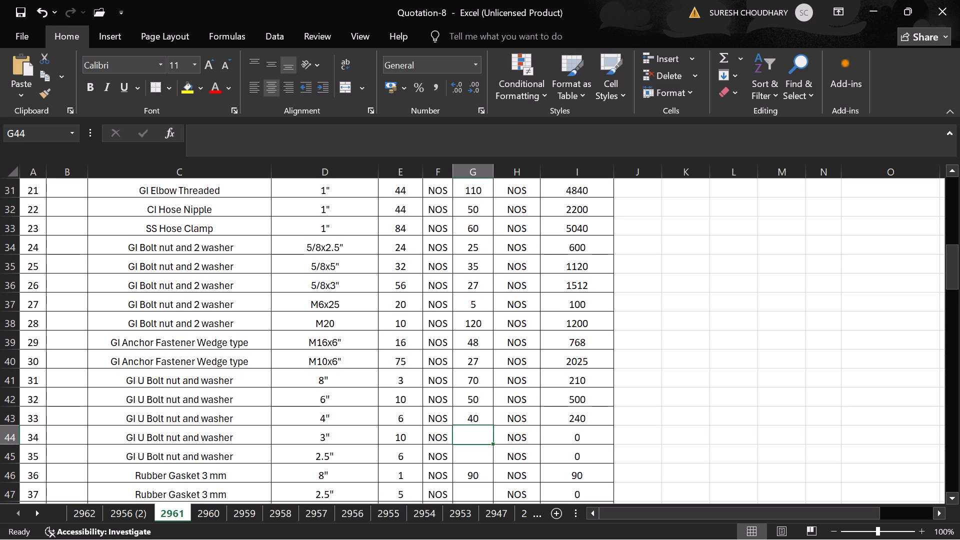
key(3)
key(5)
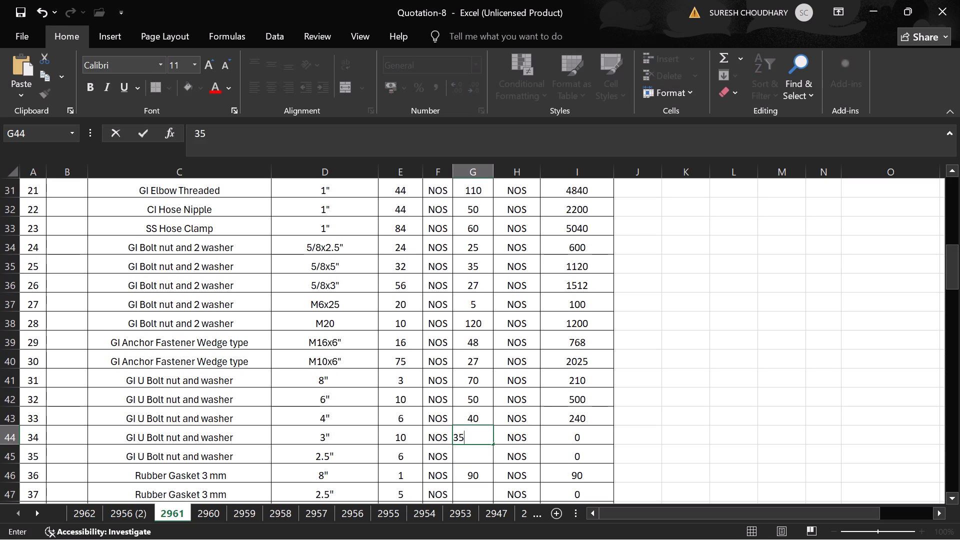
key(Down)
text(30)
key(Down)
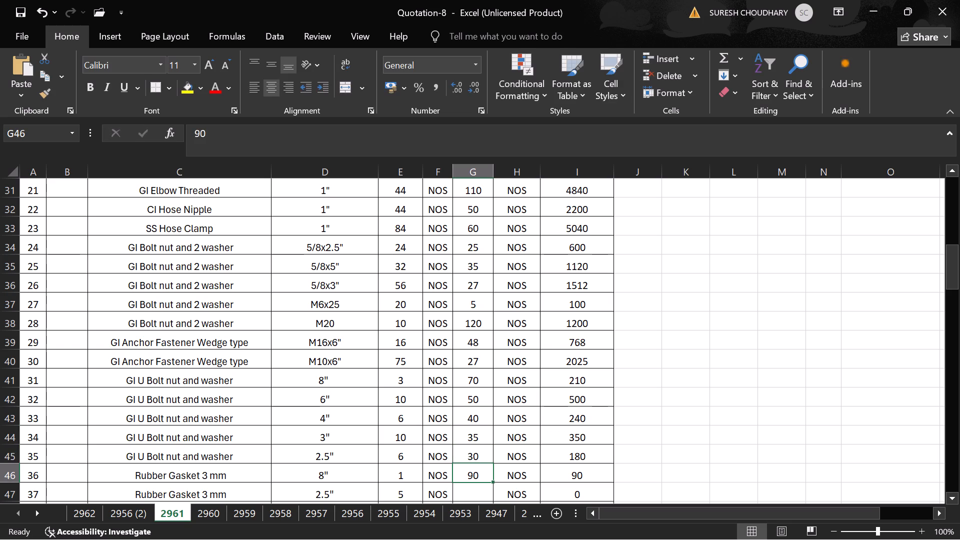
Enter a price of 30 for the 2.5" Rubber Gasket 3 mm item in G47.
key(Down)
key(Down)
key(Down)
key(Down)
key(Down)
key(Up)
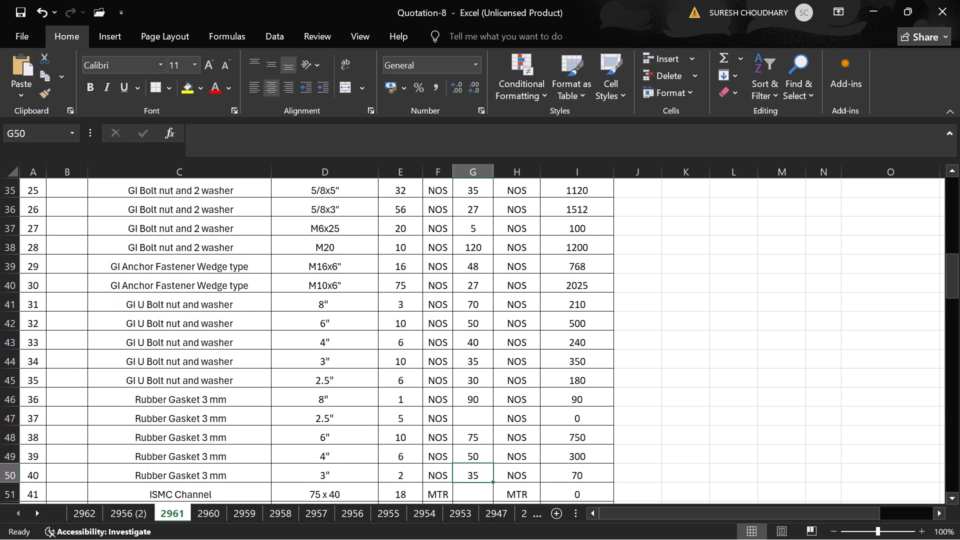
key(Up)
key(Up)
key(Up)
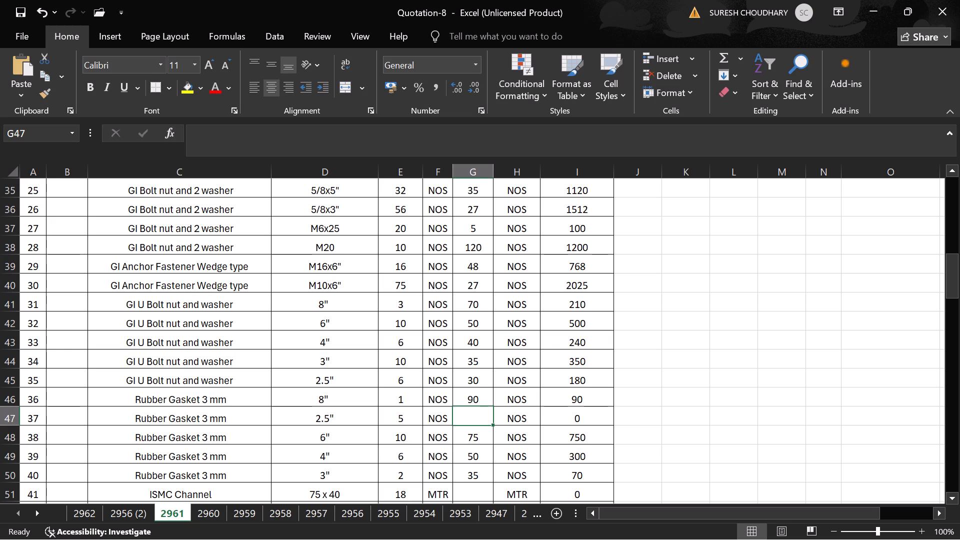
key(3)
key(0)
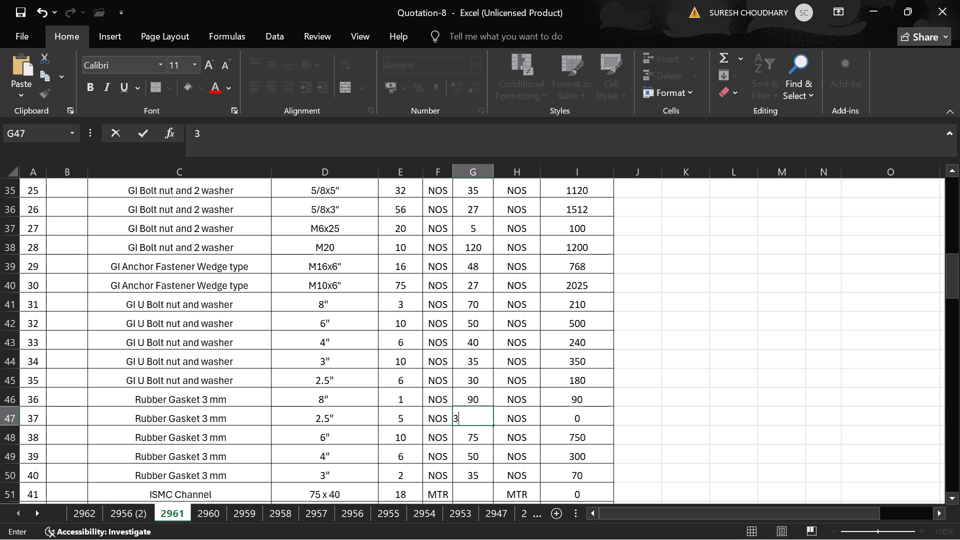
key(Down)
Examine the price column from the Rubber Gasket rows down to the GI Earthing Flat for items still lacking a price.
key(Down)
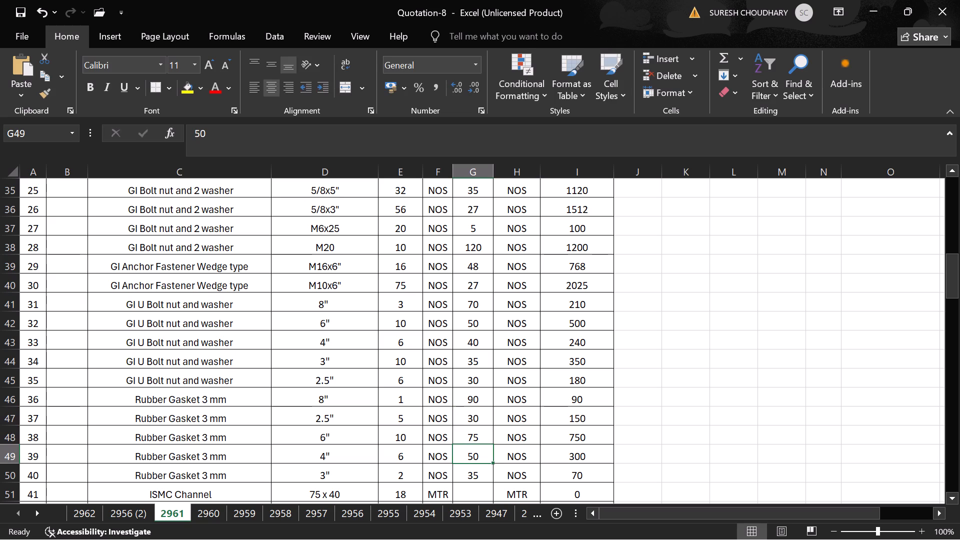
key(Down)
key(Down)
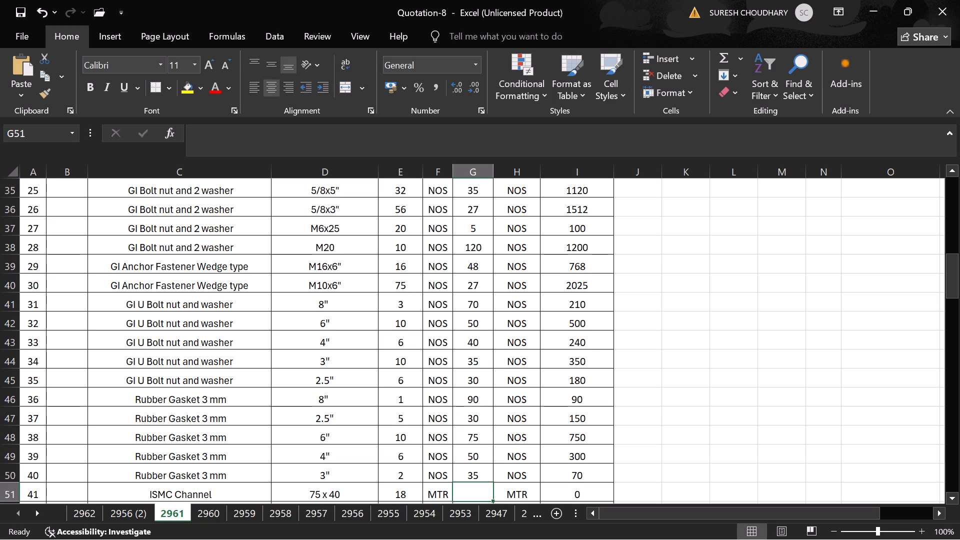
key(Down)
key(Down)
key(Down)
key(Down)
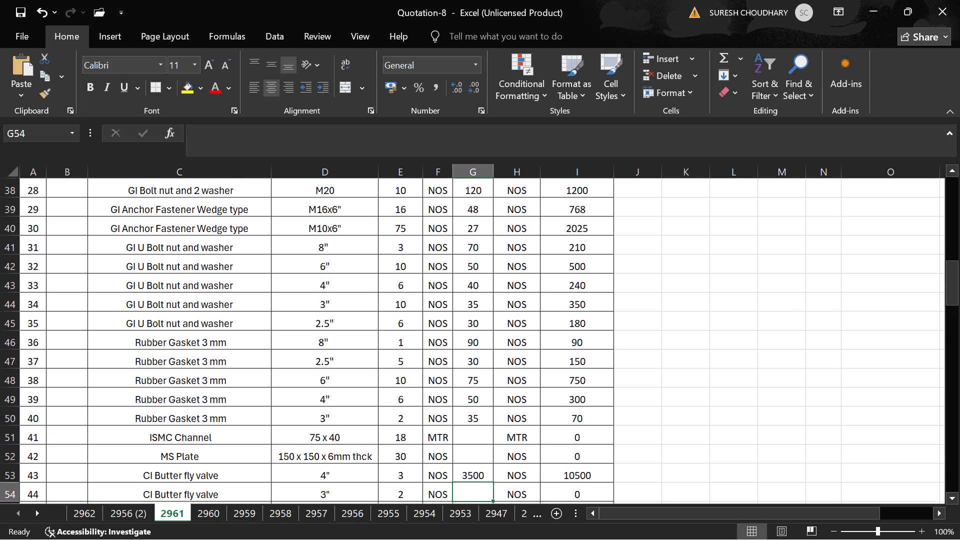
key(Down)
key(Down)
key(Down)
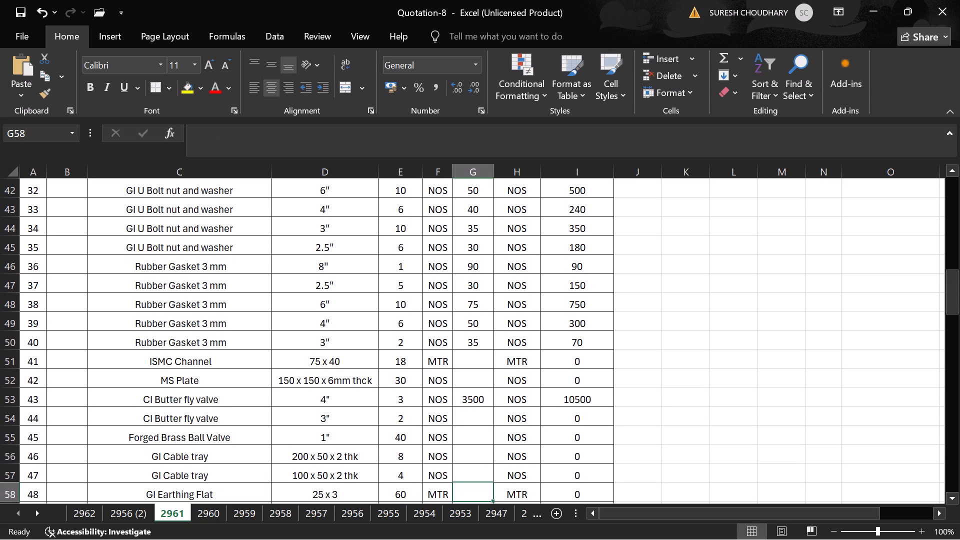
key(Up)
key(Up)
key(Up)
key(Up)
key(Up)
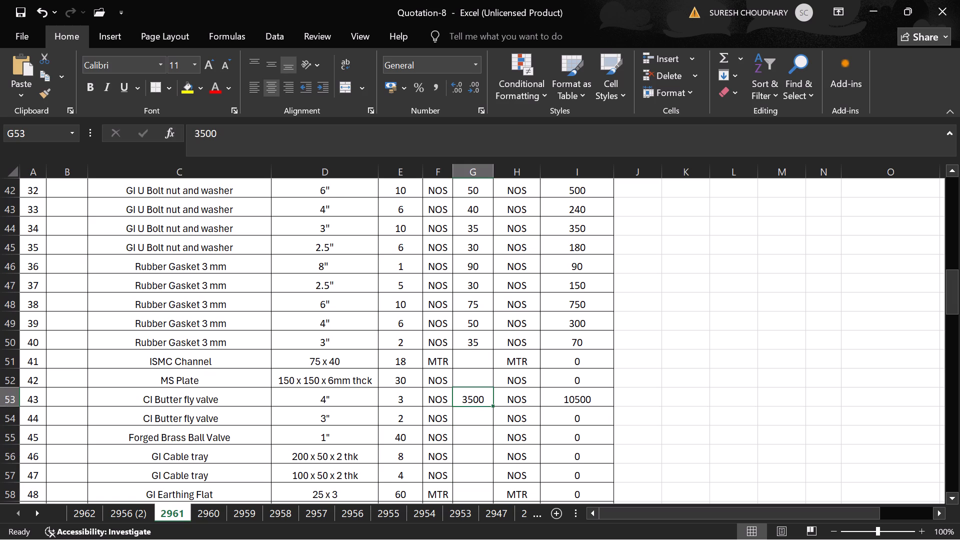
key(Down)
key(Down)
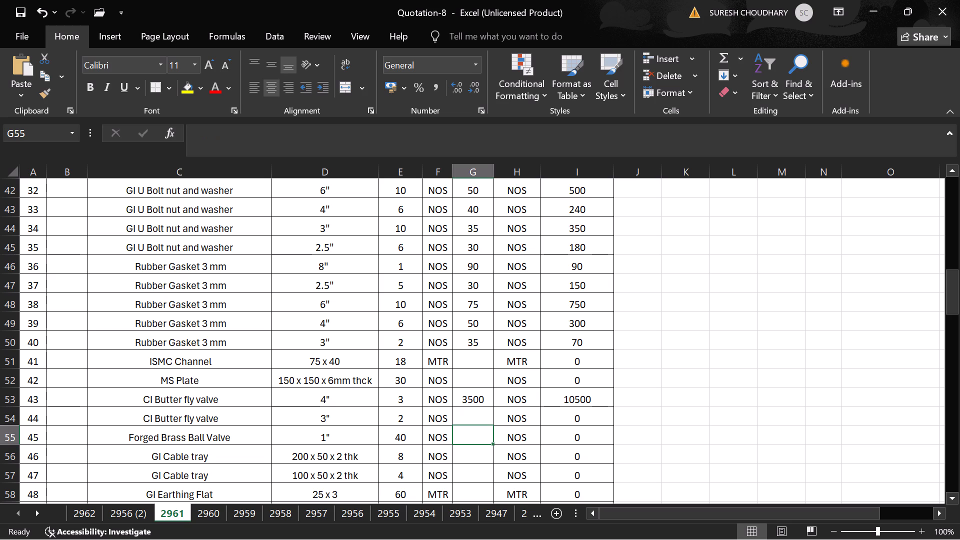
Enter prices of 540 for the 75 x 40 ISMC Channel in G51 and 140 for the MS Plate in G52.
key(Up)
key(Up)
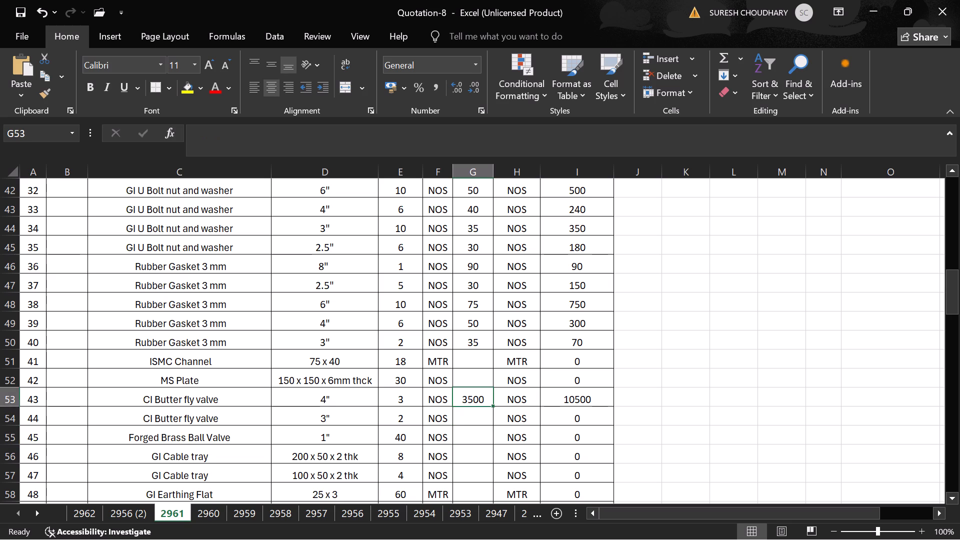
key(Up)
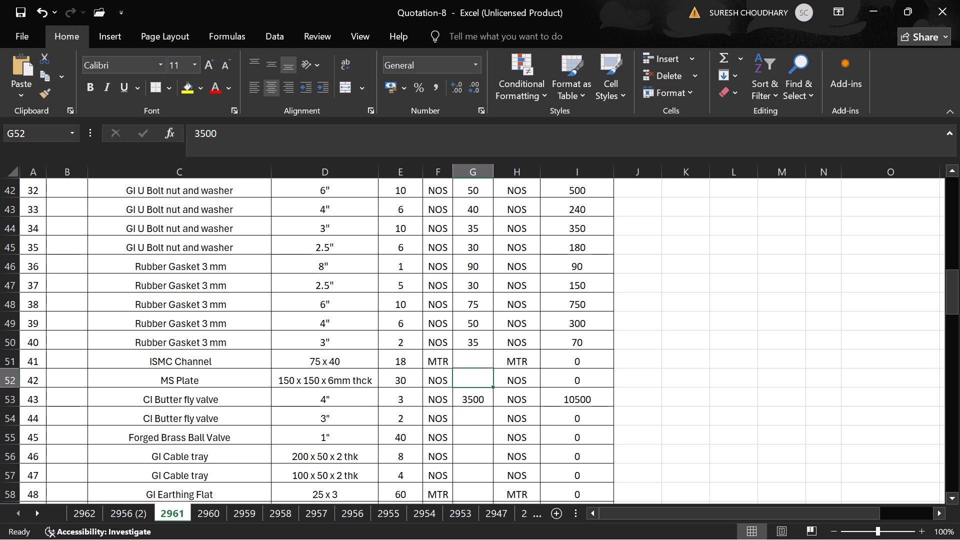
key(Up)
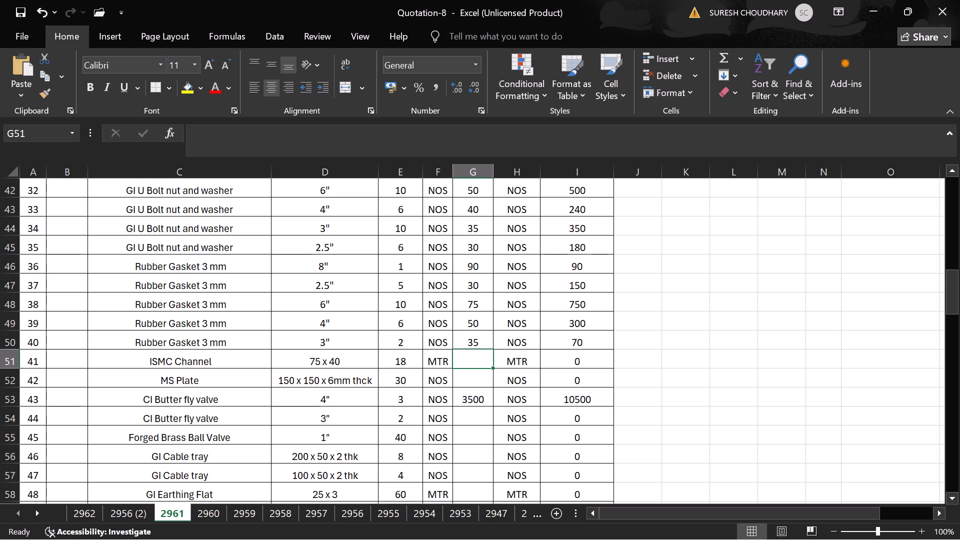
text(540)
key(Down)
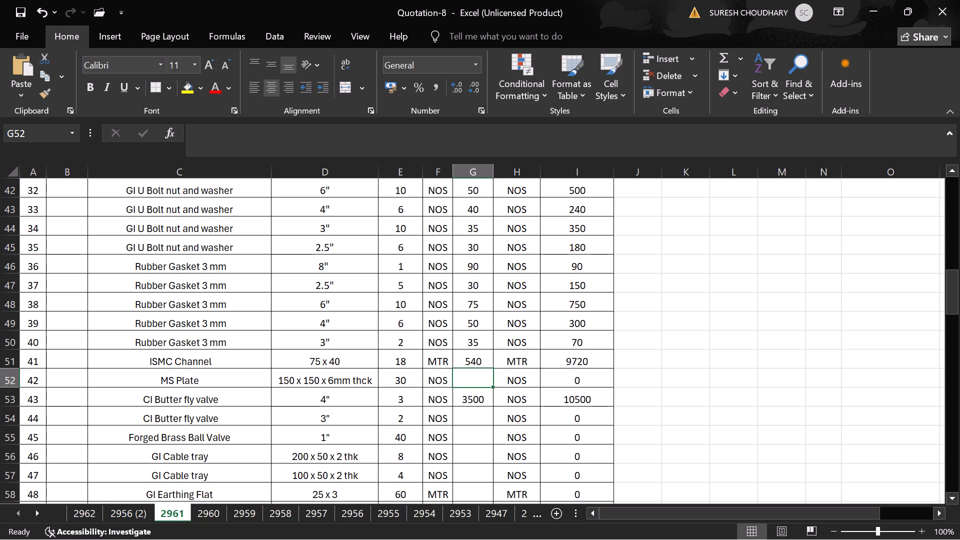
key(1)
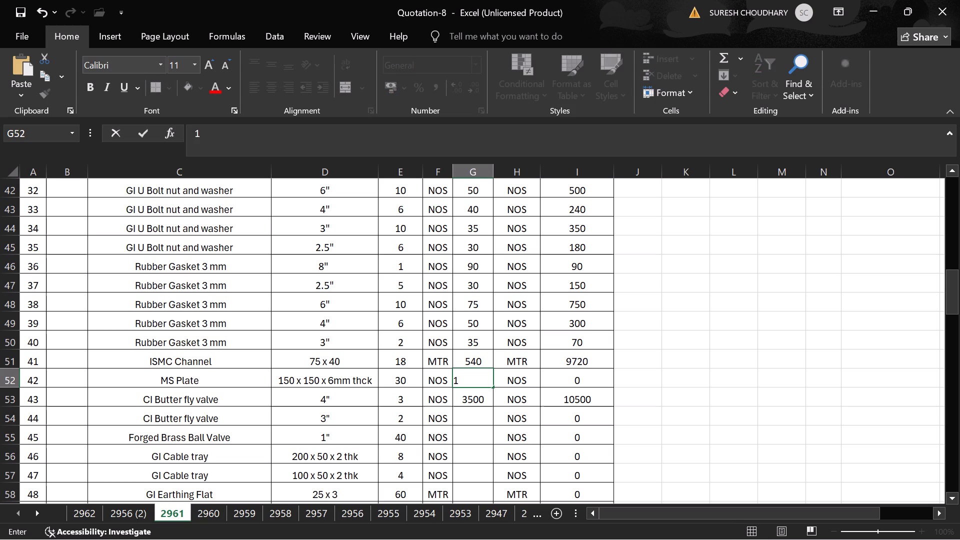
text(40)
key(Down)
key(Down)
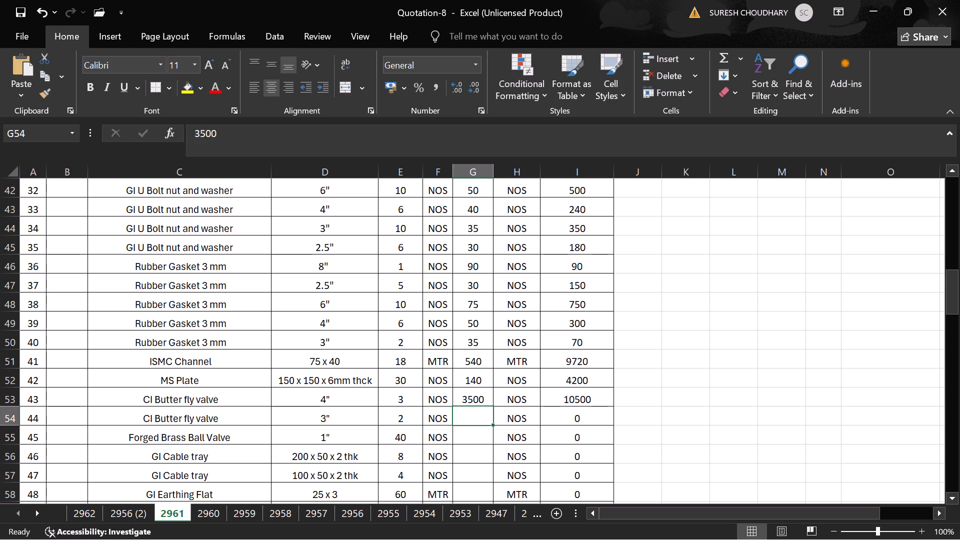
key(Down)
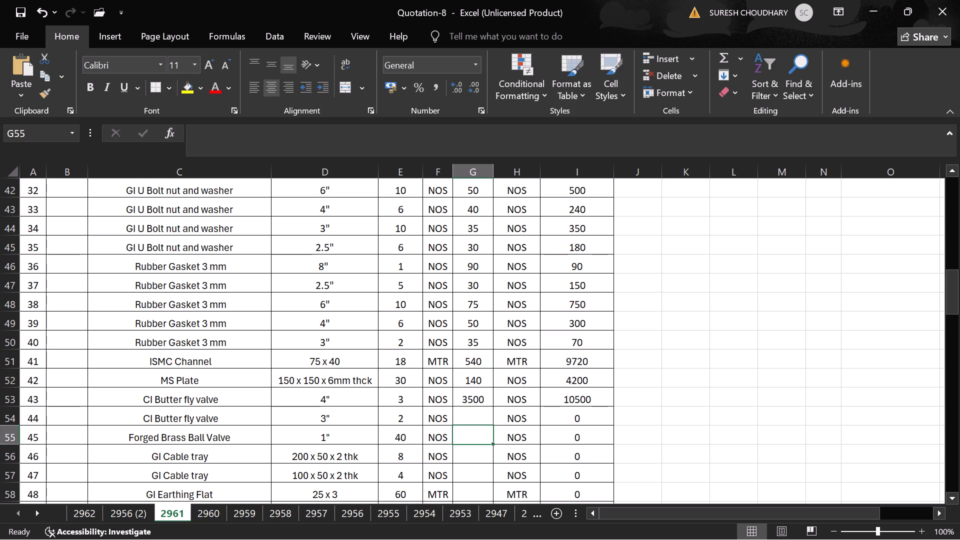
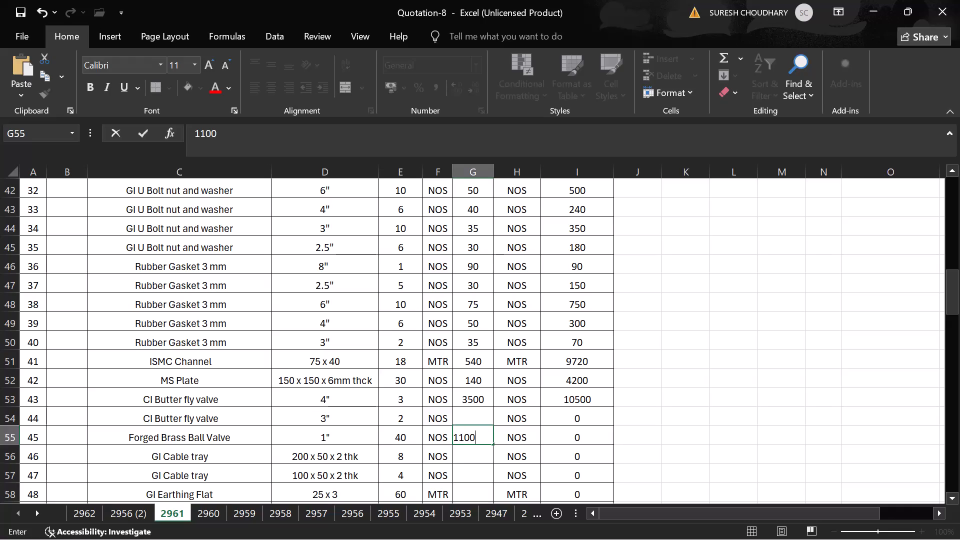
Enter the price of 1100 for the 1" Forged Brass Ball Valve in G55 and return to the 3" CI Butter fly valve's price cell.
key(Up)
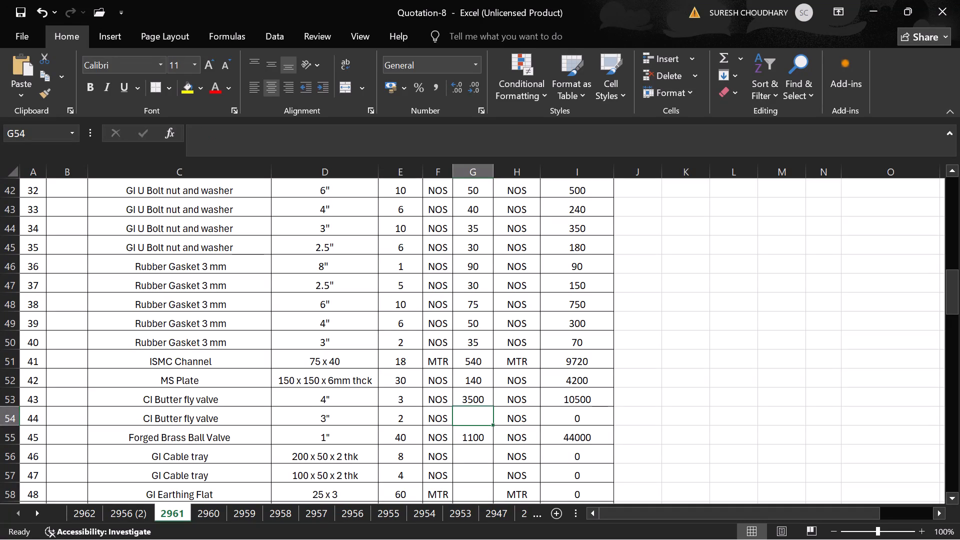
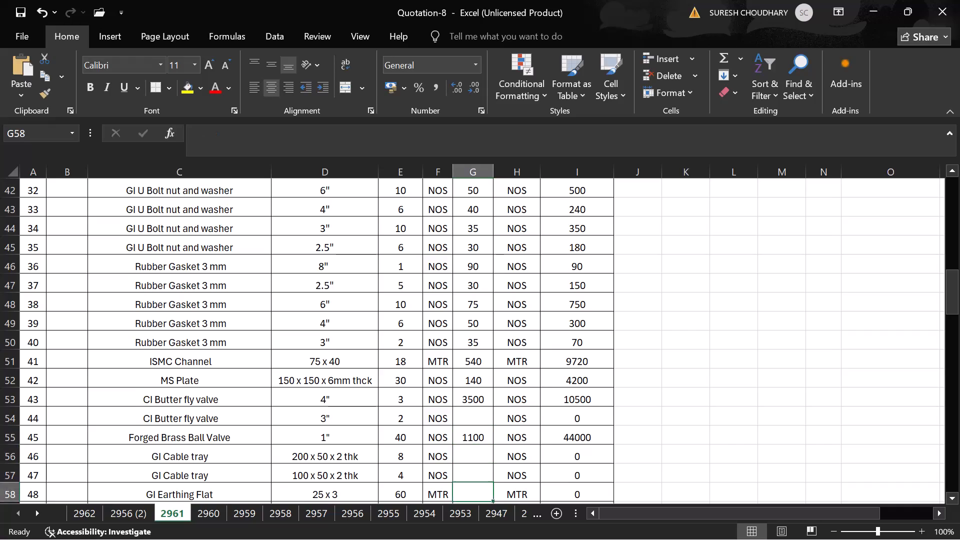
Enter a price of 120 for the 100 x 100 x 25 mm Anti Vibration Pad in G79.
key(Down)
key(Down)
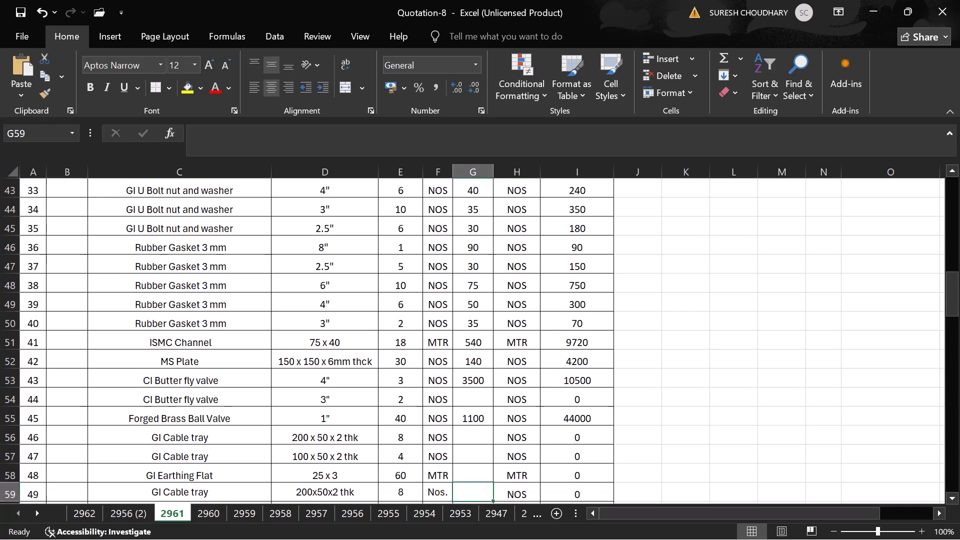
key(Down)
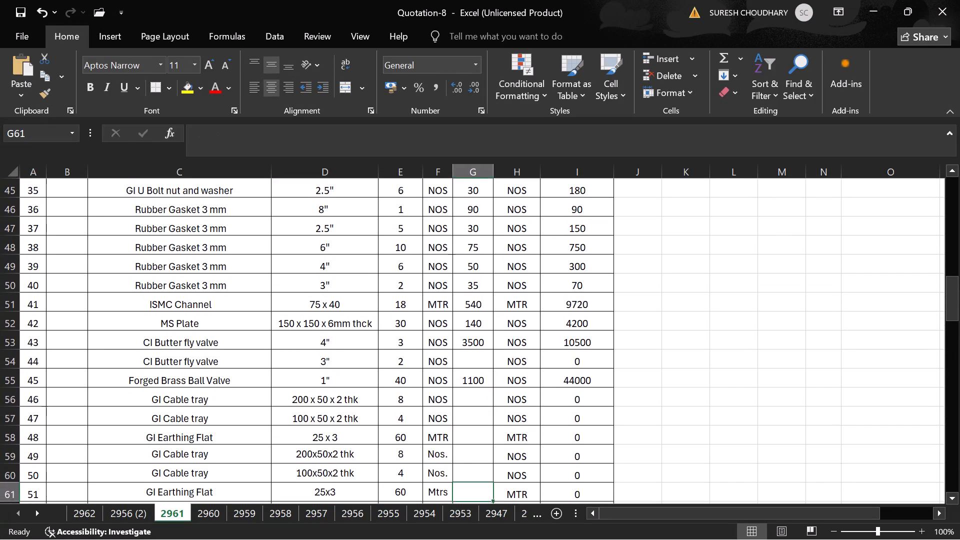
key(Down)
key(Down)
key(Down)
key(Down)
key(Down)
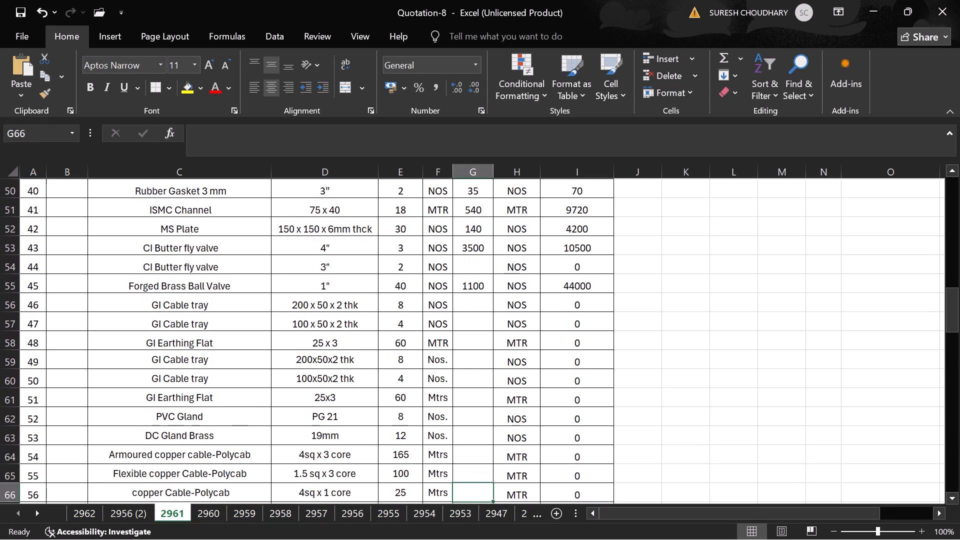
key(Down)
key(Down)
key(Down)
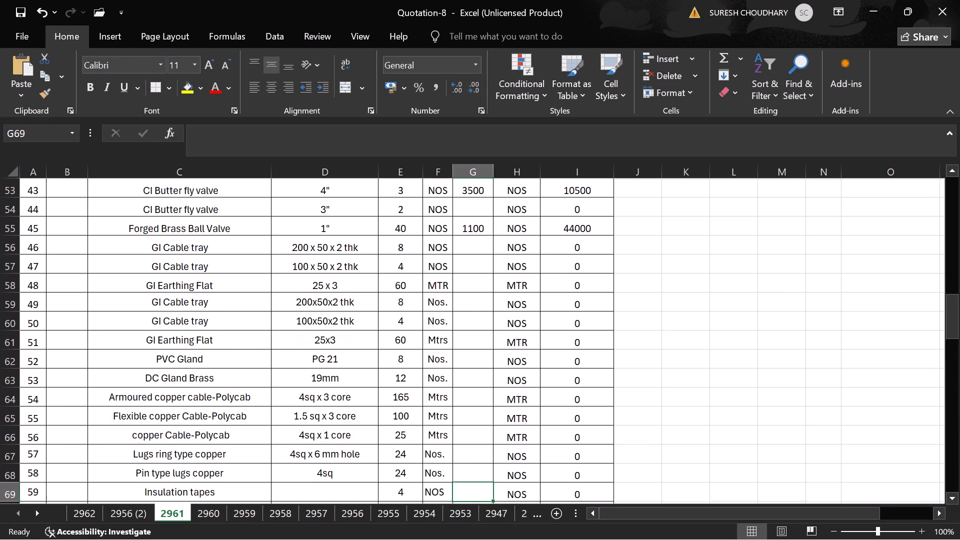
key(Down)
key(Down)
key(Down)
key(Down)
key(Down)
key(Down)
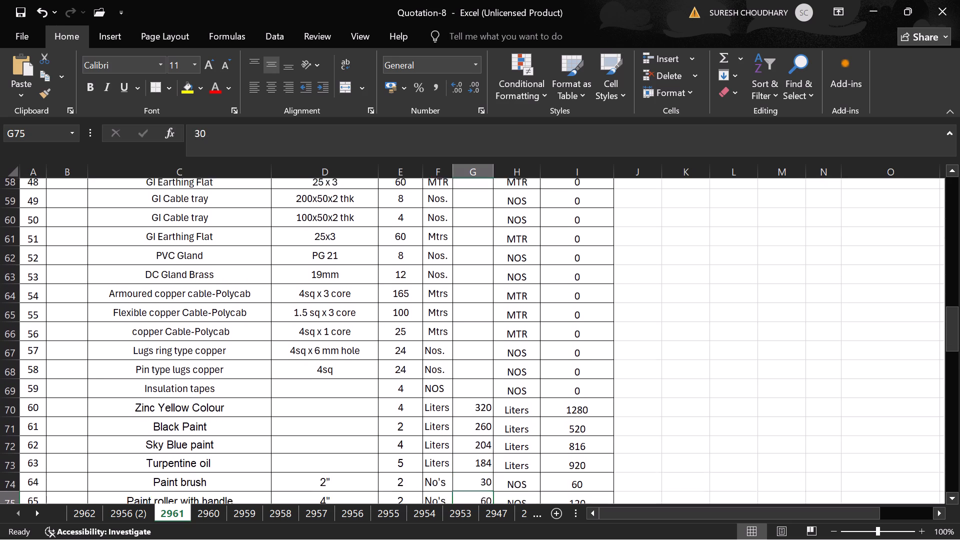
key(Down)
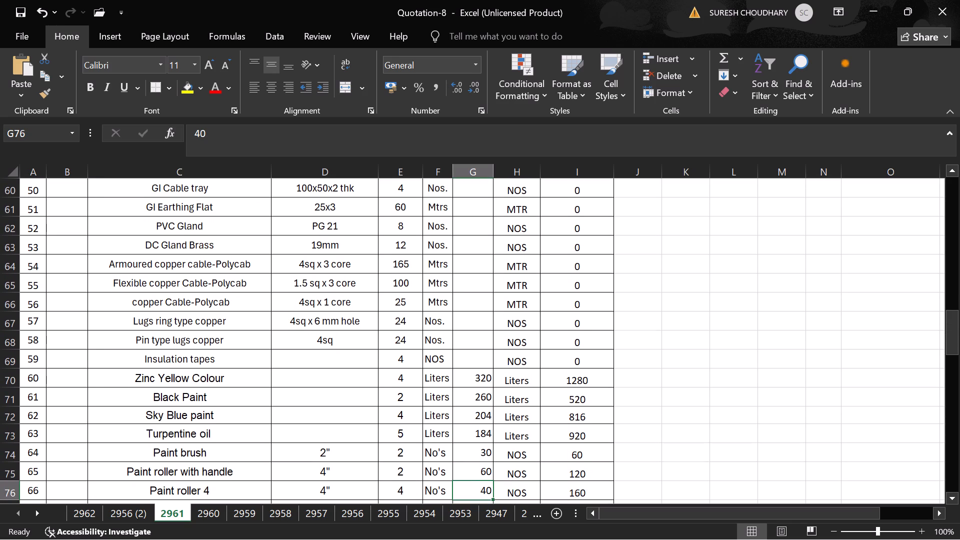
key(Down)
key(Down)
key(Down)
key(Down)
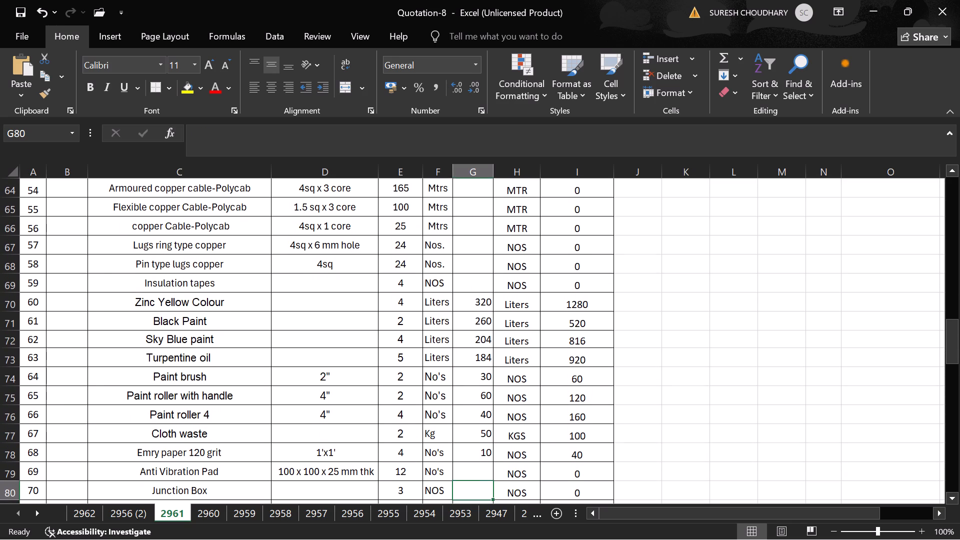
key(Up)
key(Up)
key(Down)
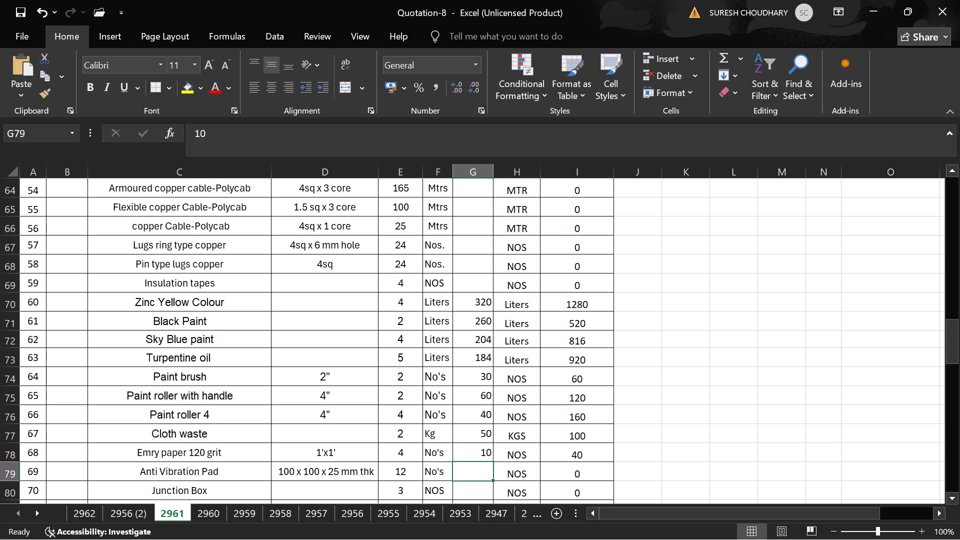
text(120)
key(Down)
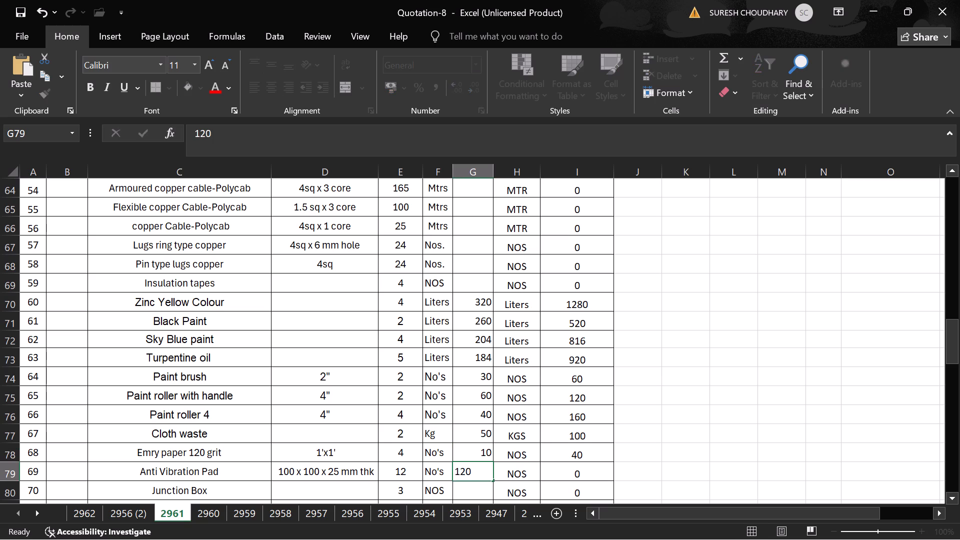
Delete the entire Junction Box row, item 70, just above the Freight line.
key(Down)
key(Down)
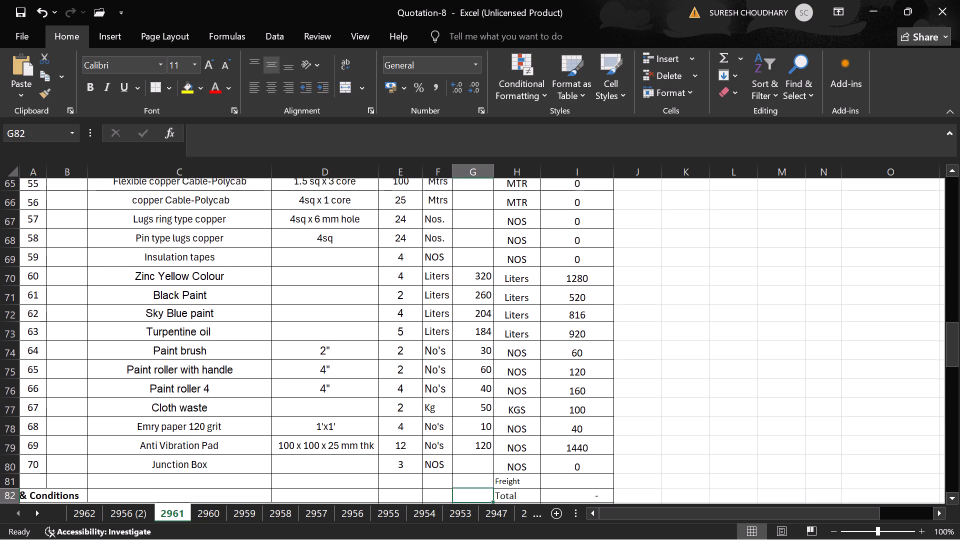
key(Up)
key(Up)
key(Up)
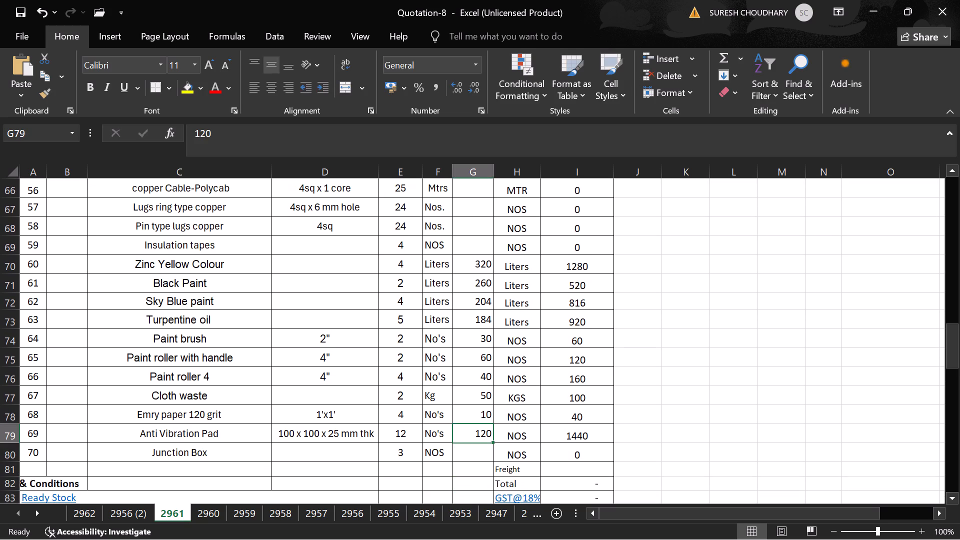
right_click(9, 456)
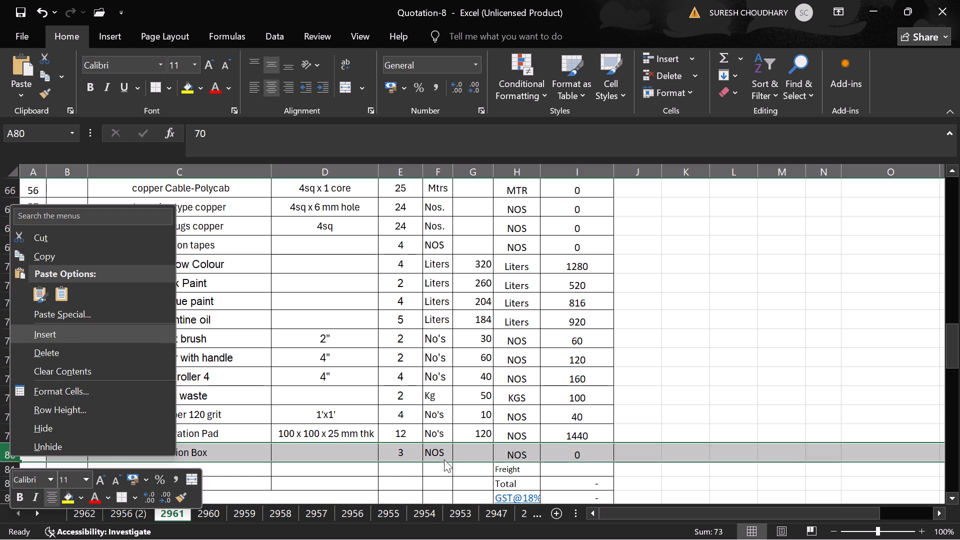
click(86, 351)
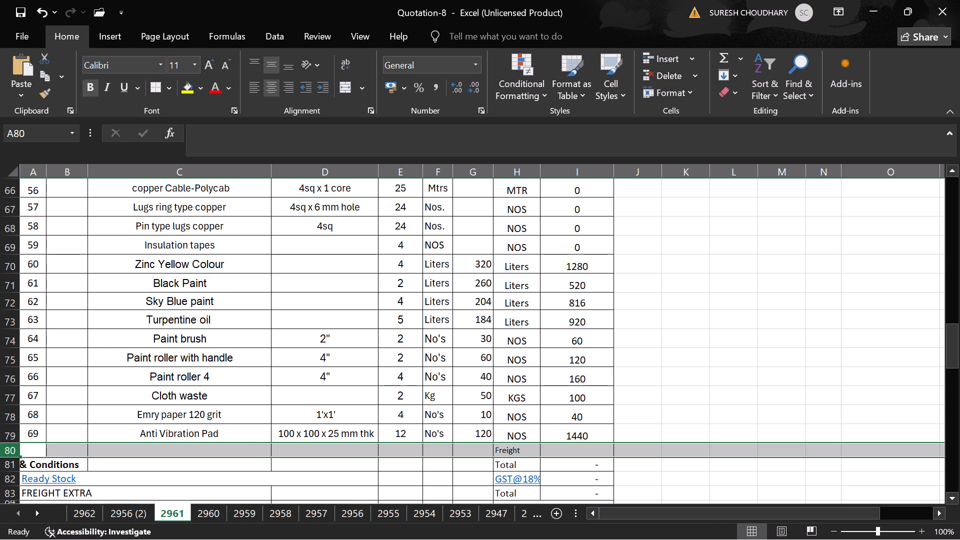
Set the Cloth waste price in G77 to 80.
click(474, 395)
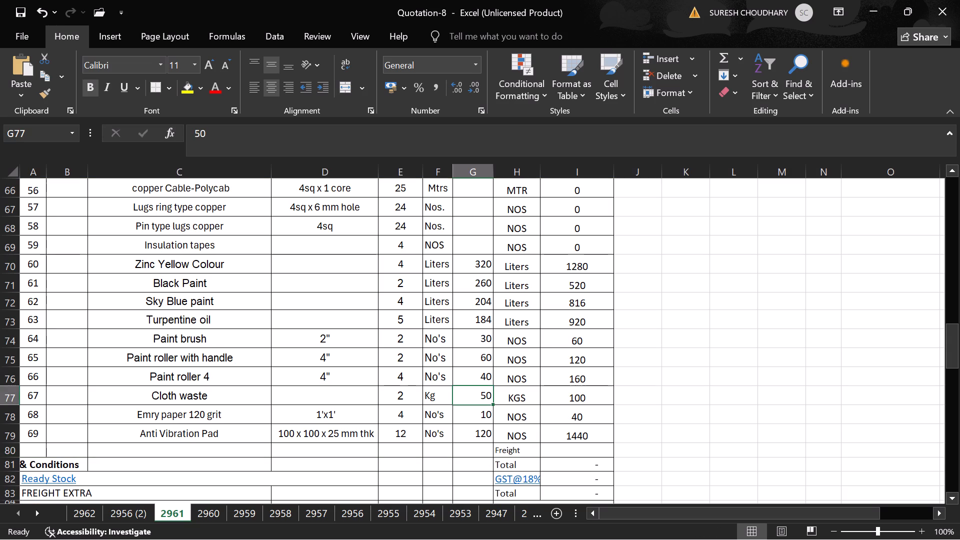
text(90)
key(Down)
key(Up)
text(80)
key(Up)
Review the price column from the paint items back up to the 3" CI Butter fly valve's price cell, G54.
key(Up)
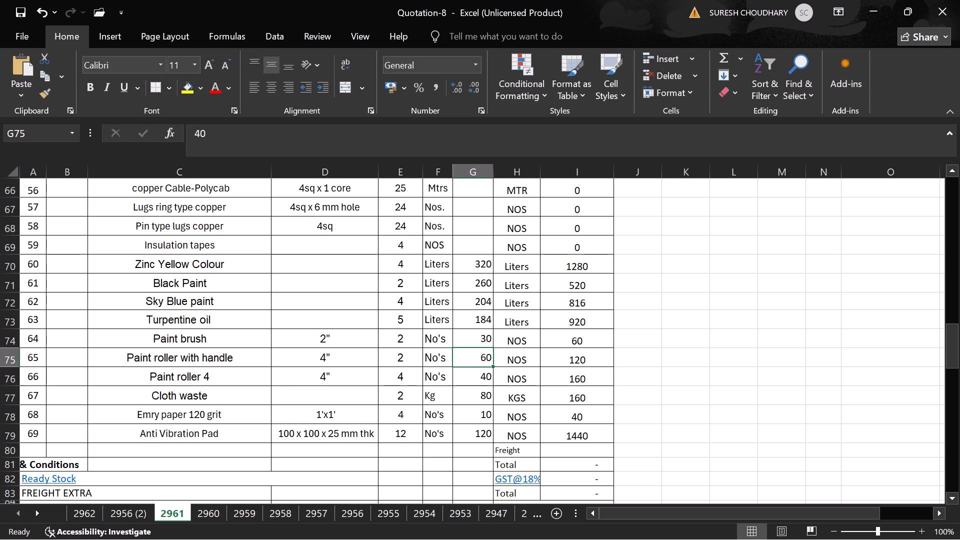
key(Up)
key(Up)
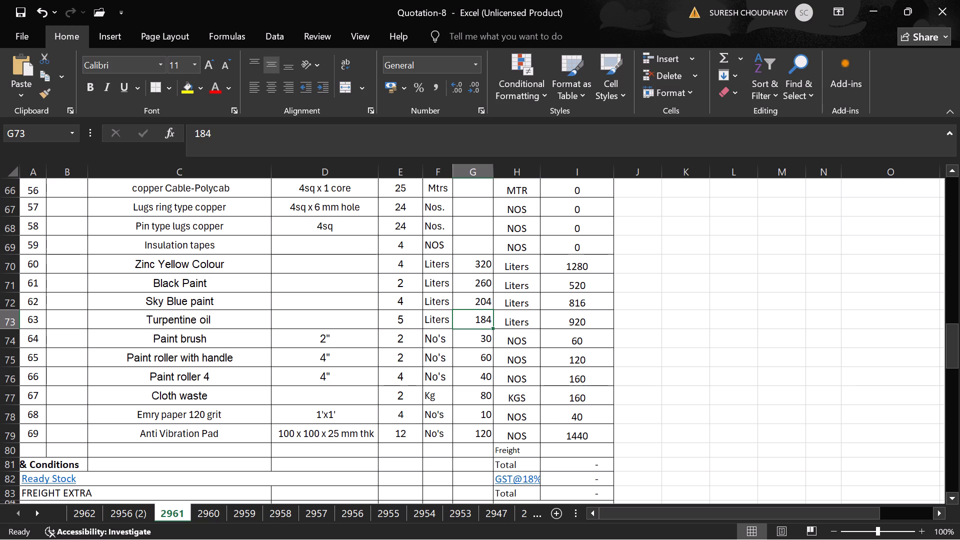
key(Up)
key(Up)
key(Up)
key(Up)
key(Up)
key(Up)
key(Up)
key(Up)
key(Up)
key(Up)
key(Up)
key(Up)
key(Up)
key(Up)
key(Up)
key(Up)
key(Up)
key(Up)
key(Up)
key(Up)
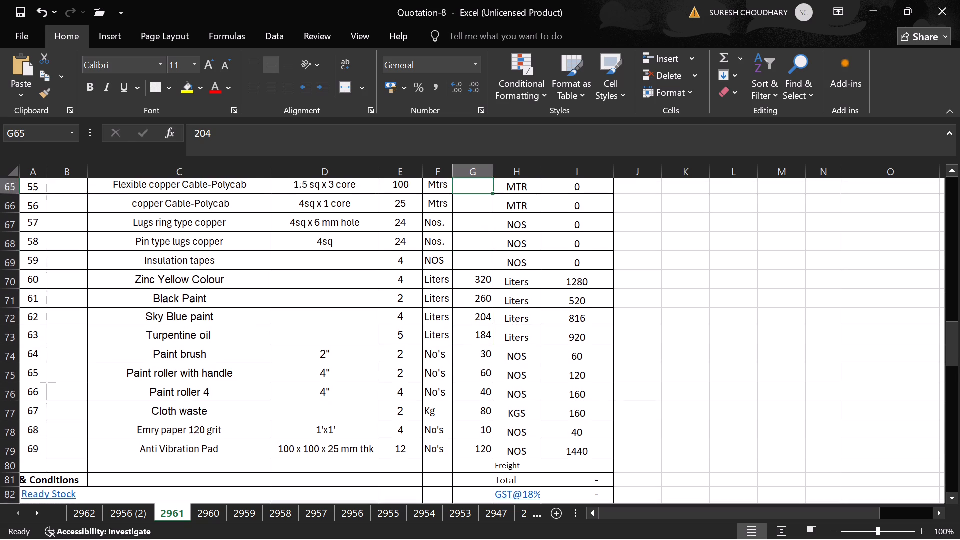
key(Up)
key(Up)
key(Up)
key(Up)
key(Up)
key(Up)
key(Up)
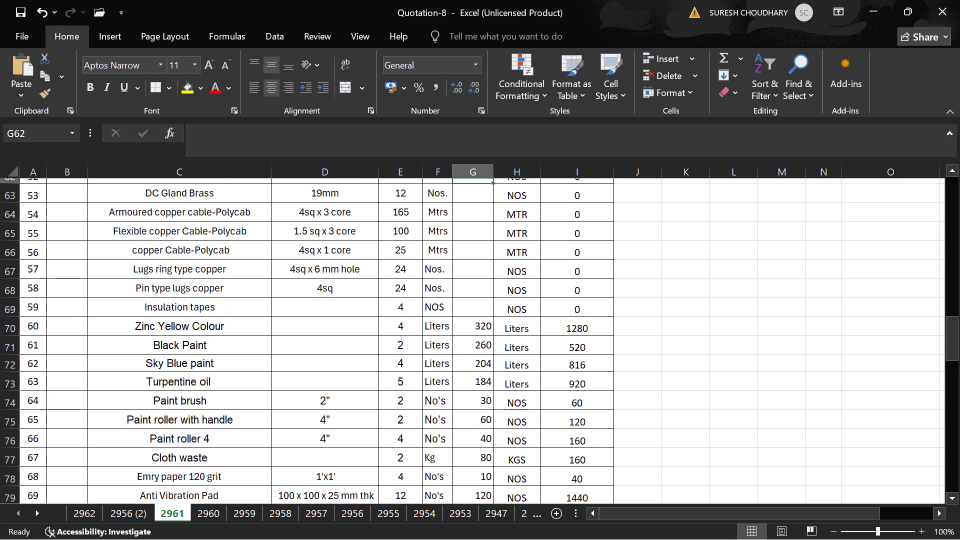
key(Up)
key(Up)
key(Up)
key(Up)
key(Up)
key(Up)
key(Up)
key(Up)
key(Up)
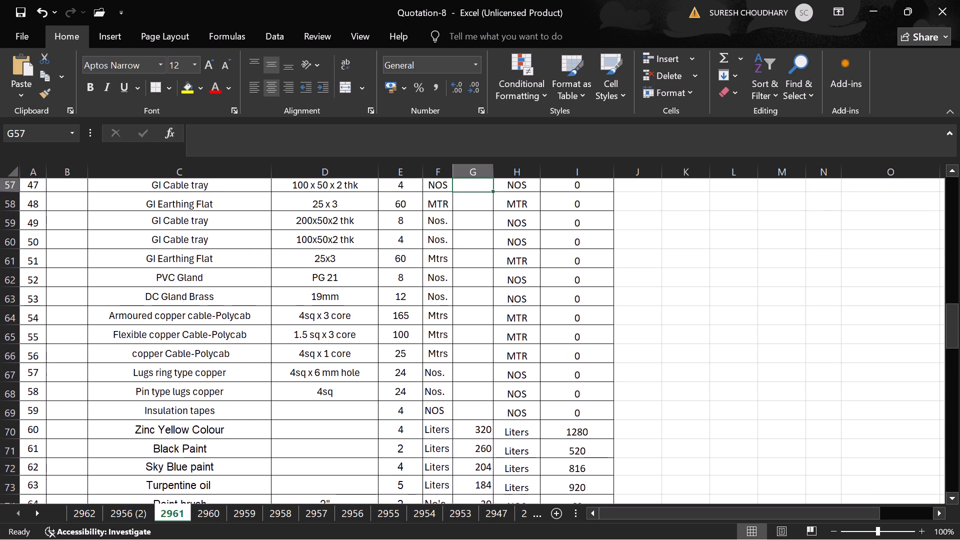
key(Up)
key(Up)
key(Up)
key(Up)
key(Up)
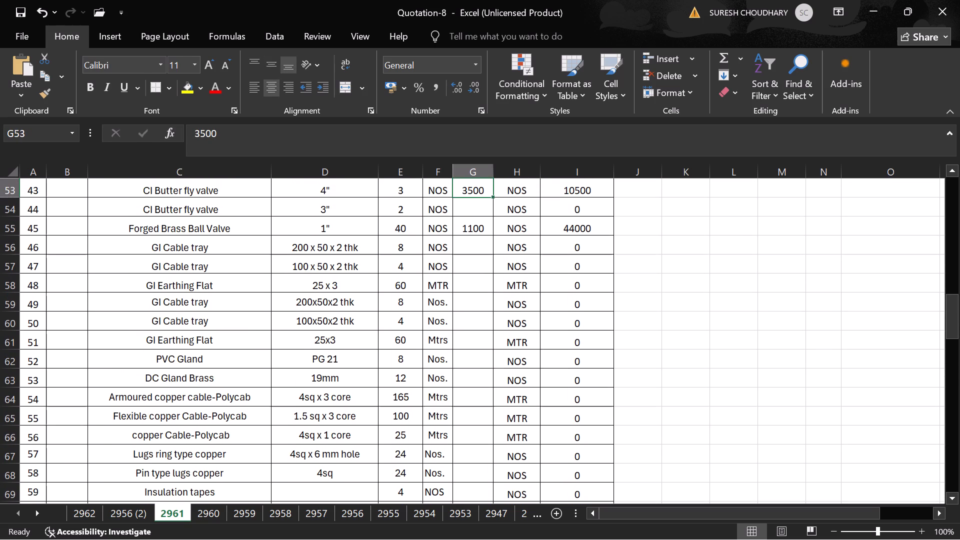
key(Up)
key(Down)
key(Down)
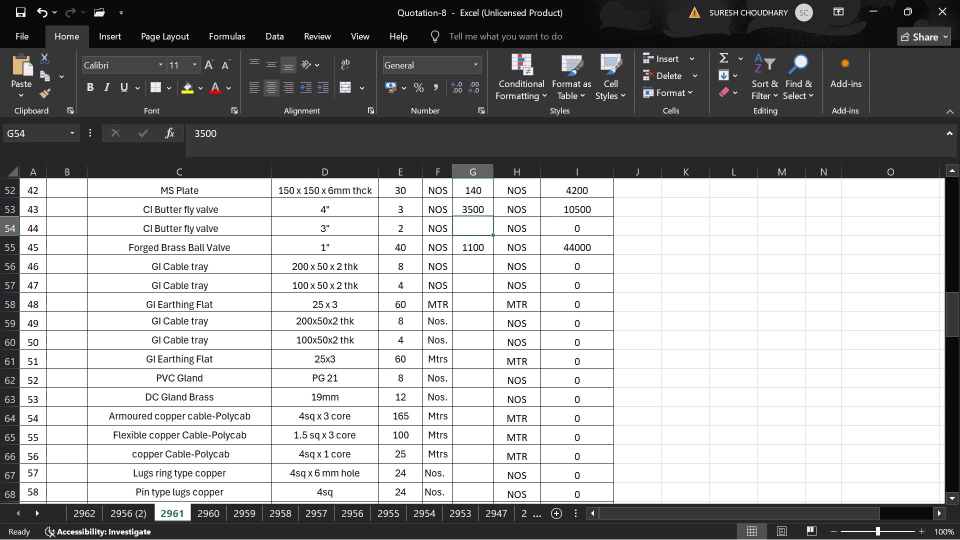
key(Down)
key(Up)
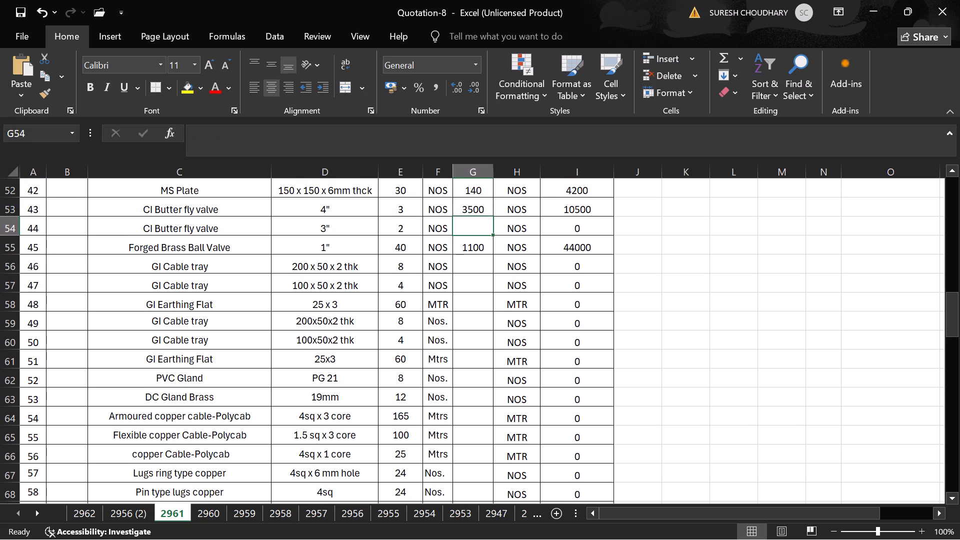
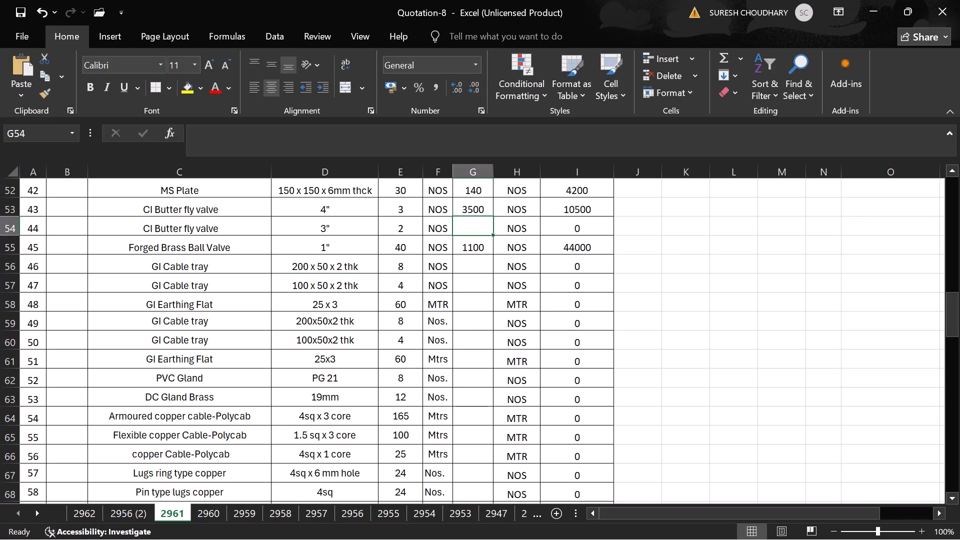
Delete the two GI Cable tray rows, items 46 and 47, below the Forged Brass Ball Valve.
right_click(1, 267)
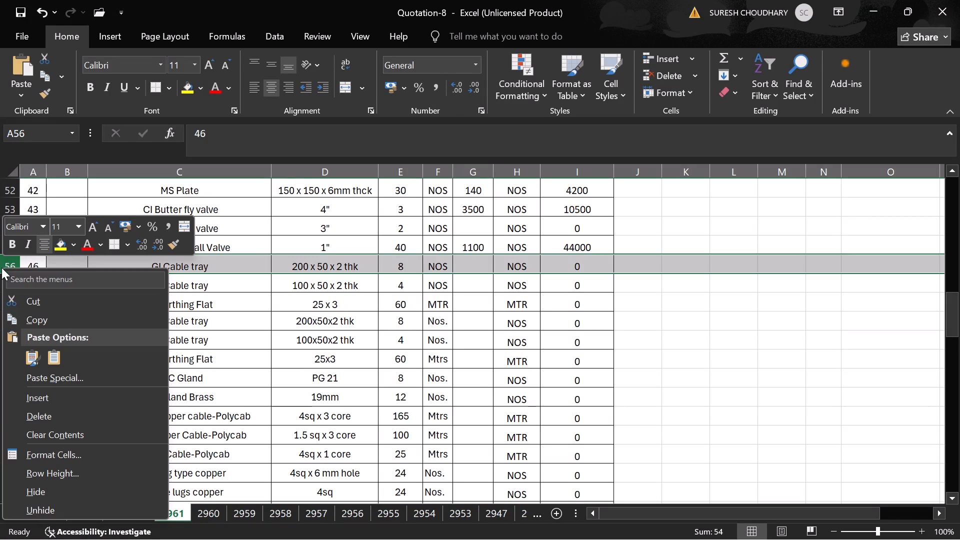
click(61, 420)
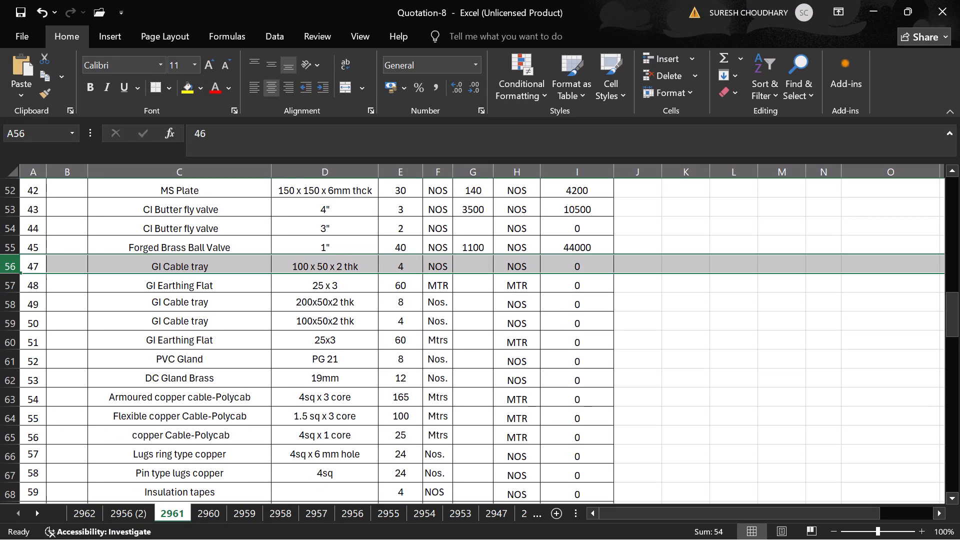
right_click(6, 265)
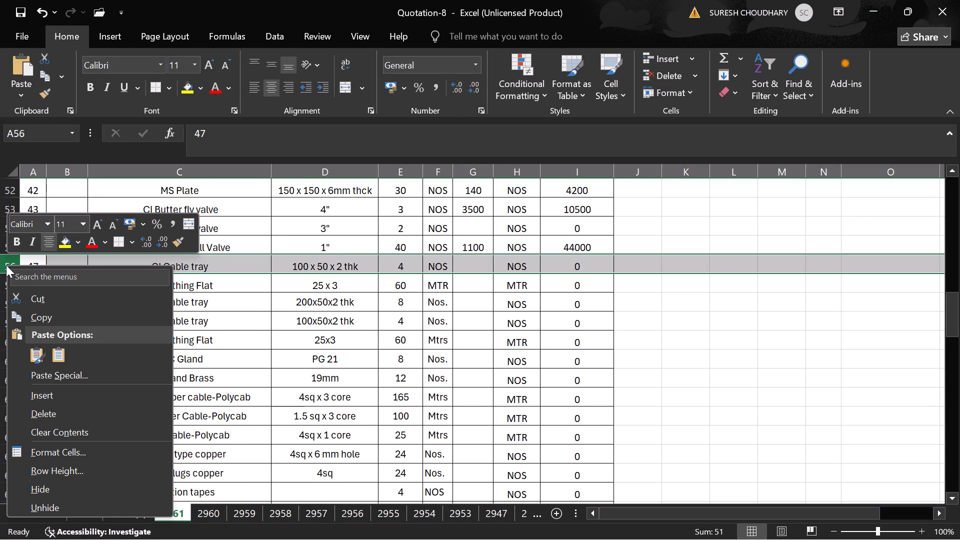
click(69, 415)
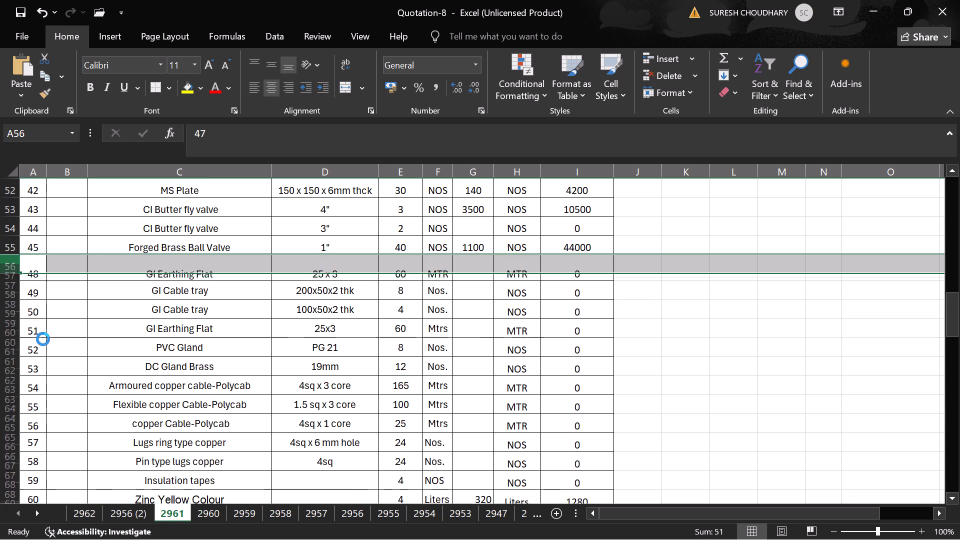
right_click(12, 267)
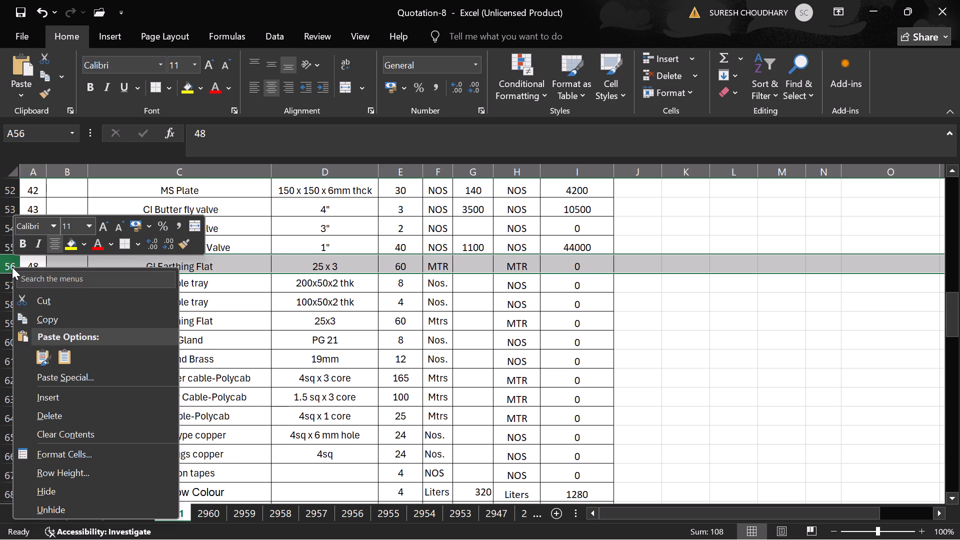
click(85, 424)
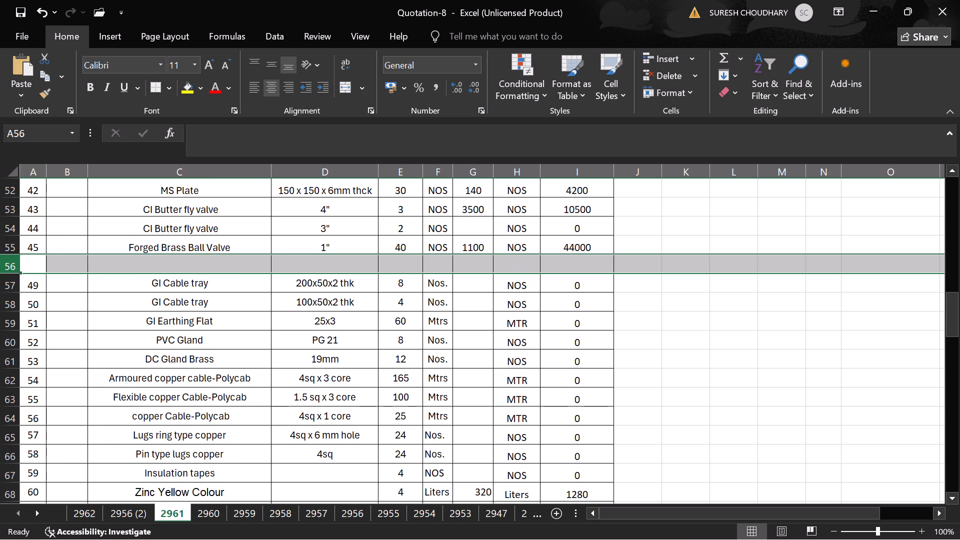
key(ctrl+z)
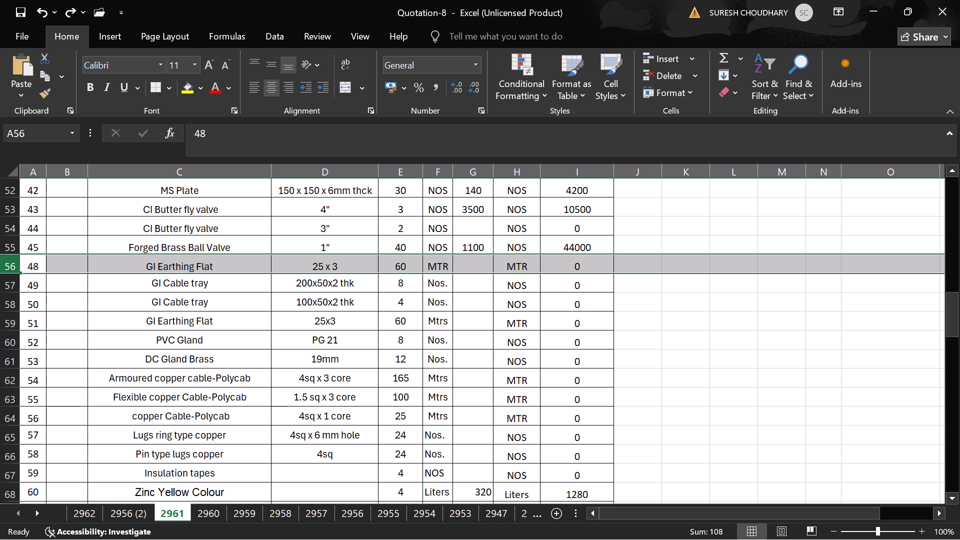
Enter a price of 2400 for the 3" CI Butter fly valve in G54.
click(476, 229)
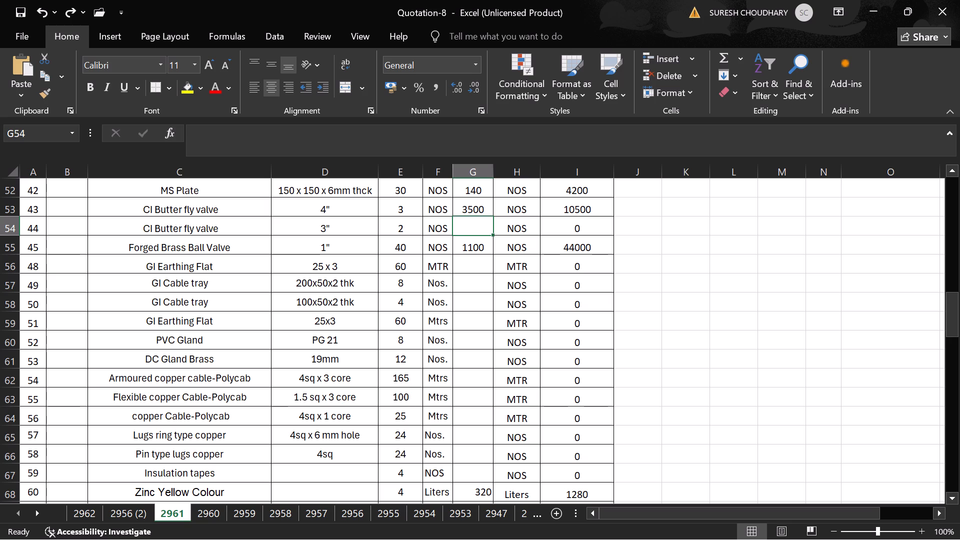
text(2400)
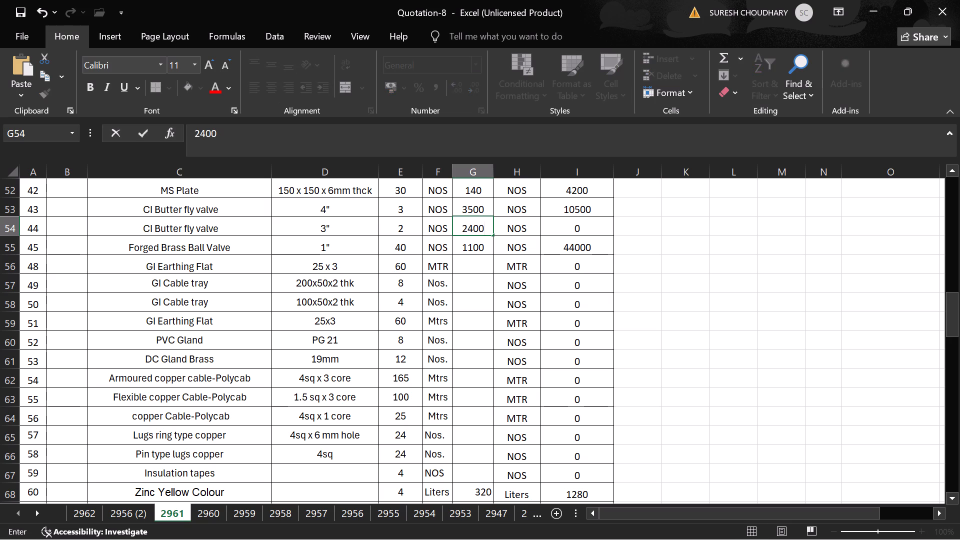
key(Down)
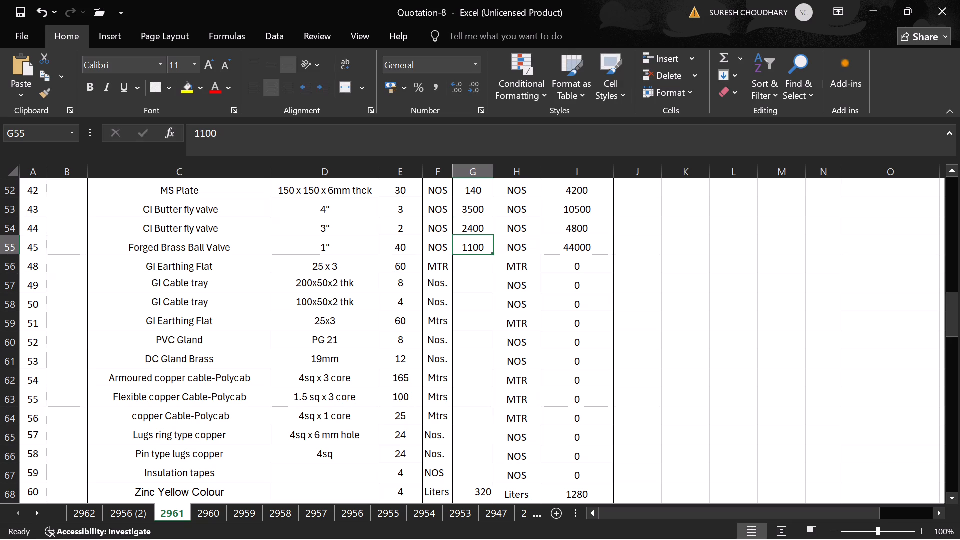
Delete the remaining GI Earthing Flat and GI Cable tray rows, items 48 to 51.
click(2, 266)
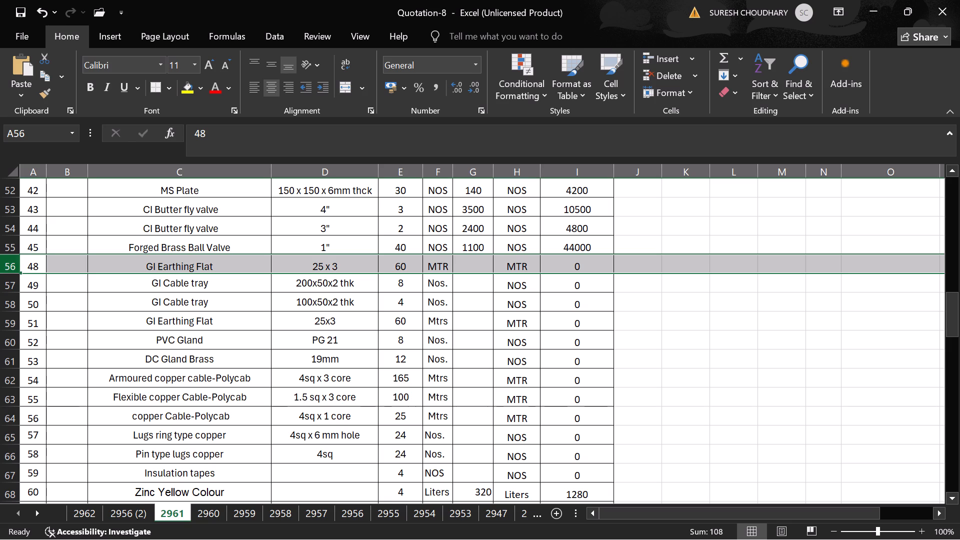
right_click(2, 266)
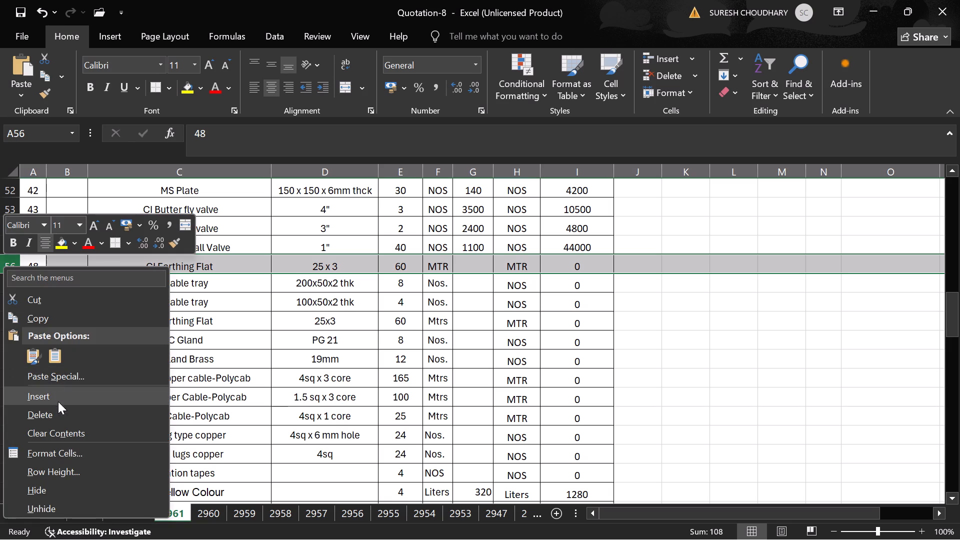
click(53, 421)
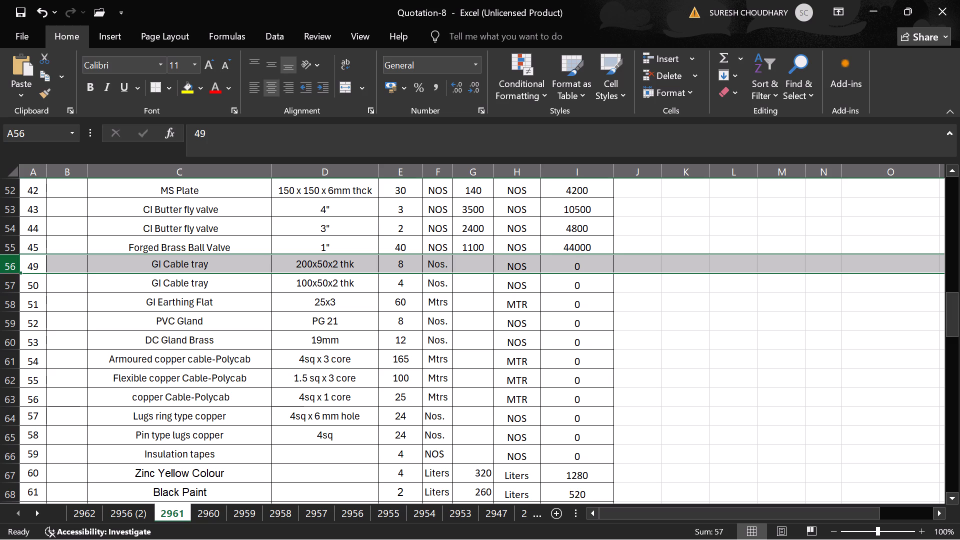
right_click(18, 266)
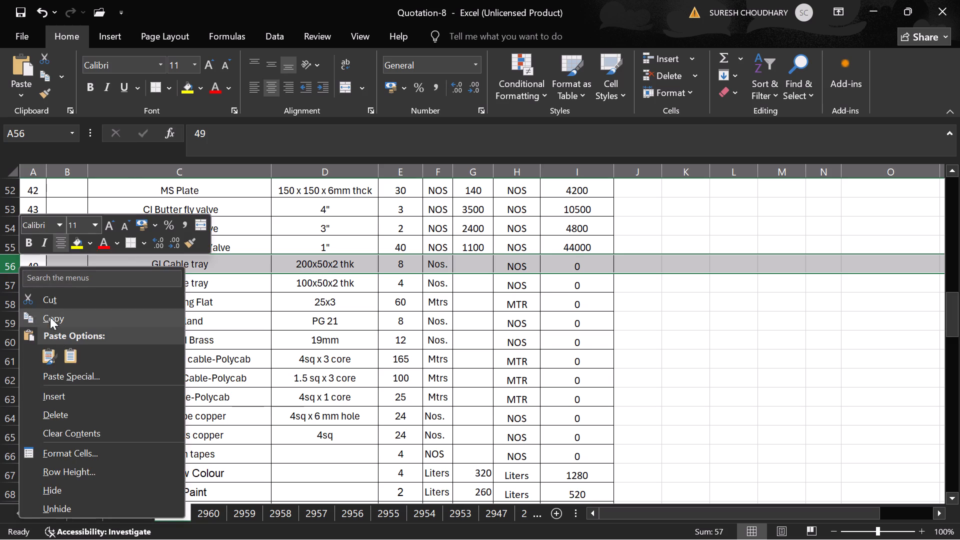
click(66, 418)
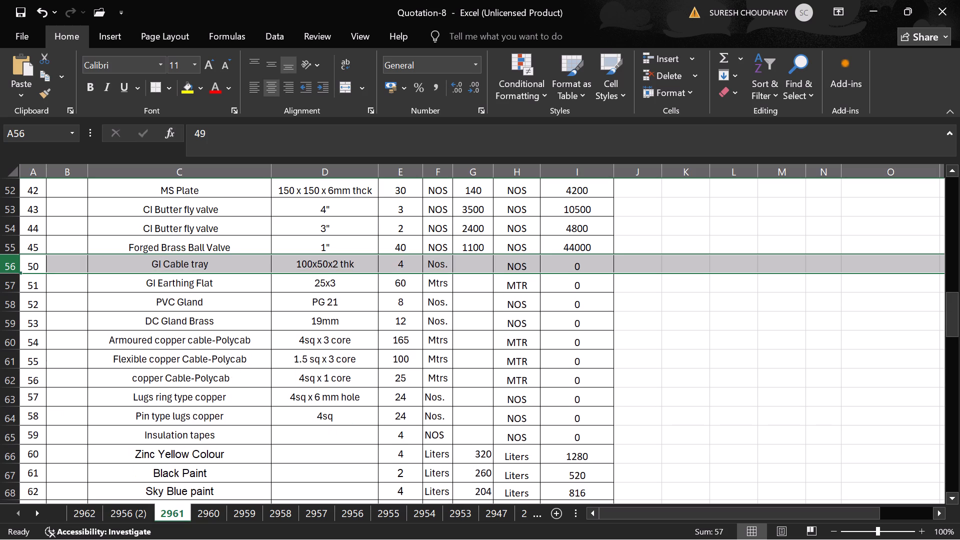
right_click(7, 264)
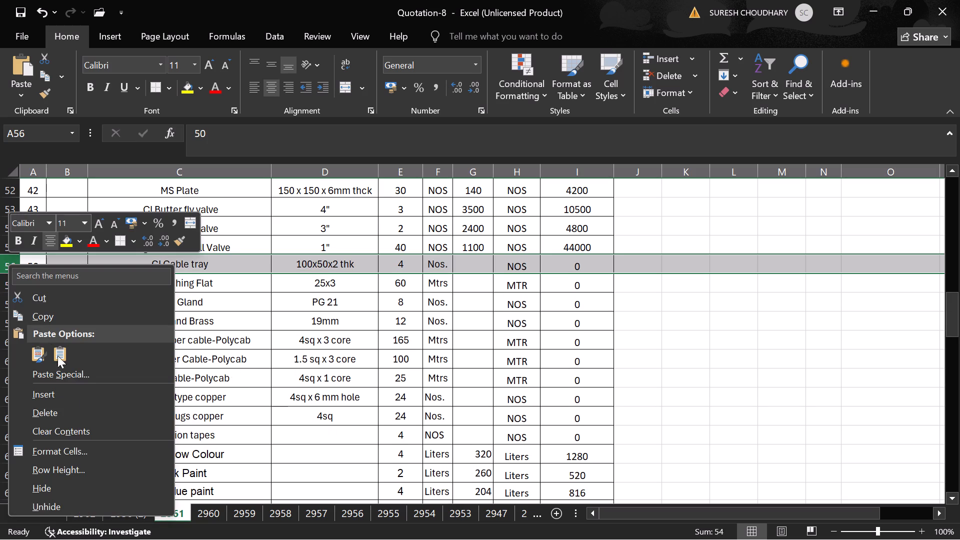
click(72, 410)
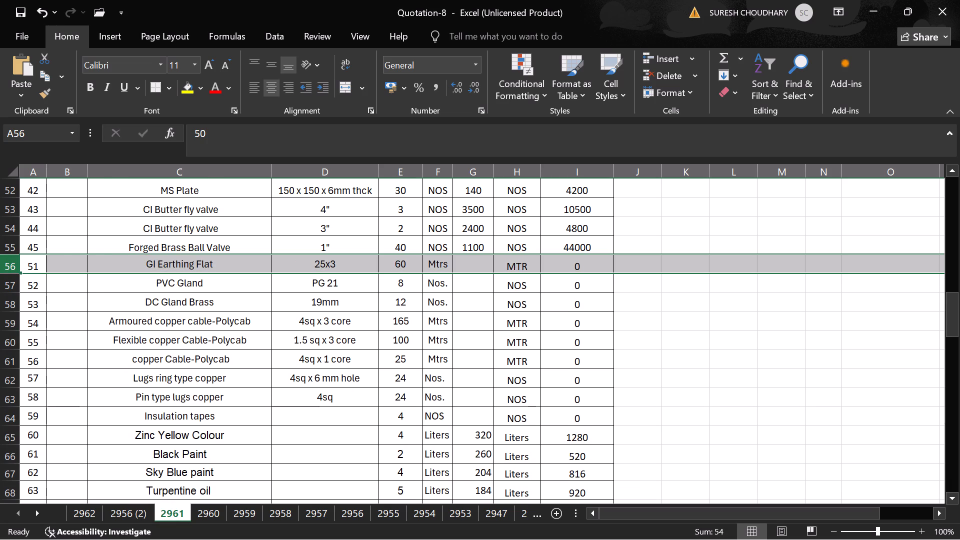
right_click(11, 260)
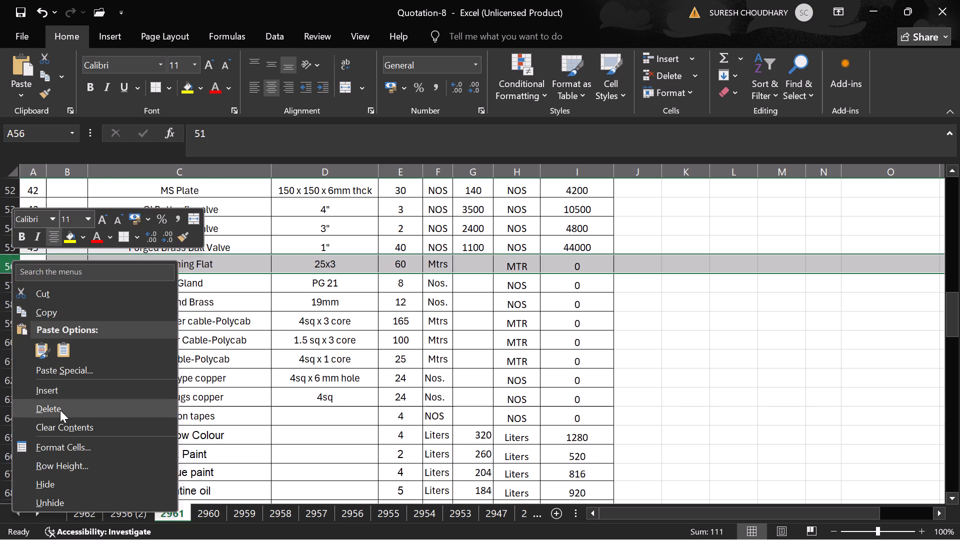
click(60, 410)
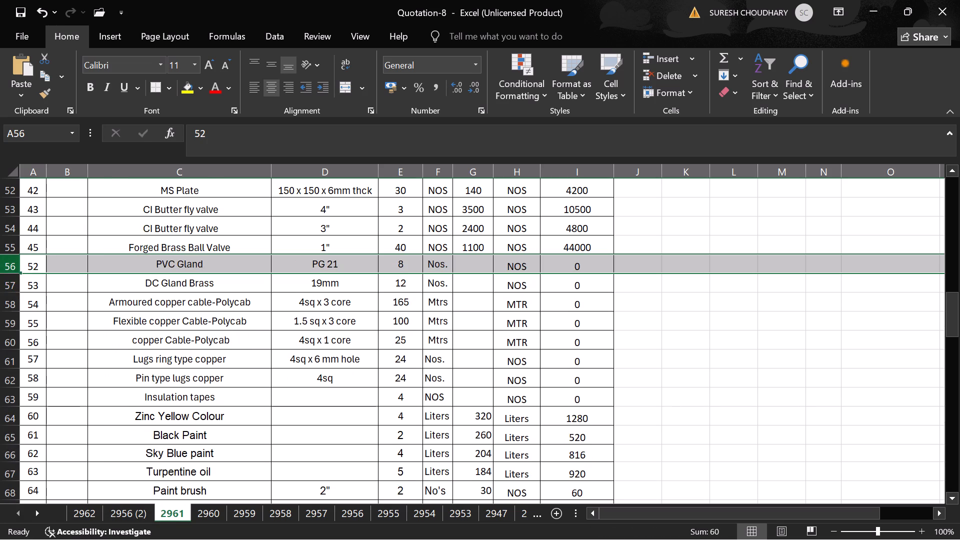
Delete the PVC Gland, DC Gland Brass and three Polycab cable rows, items 52 to 56.
right_click(4, 265)
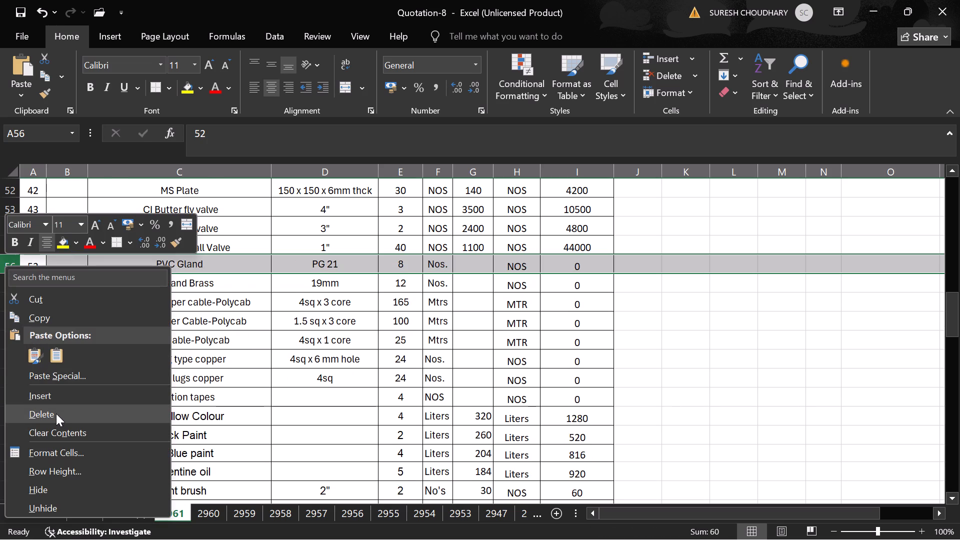
click(56, 413)
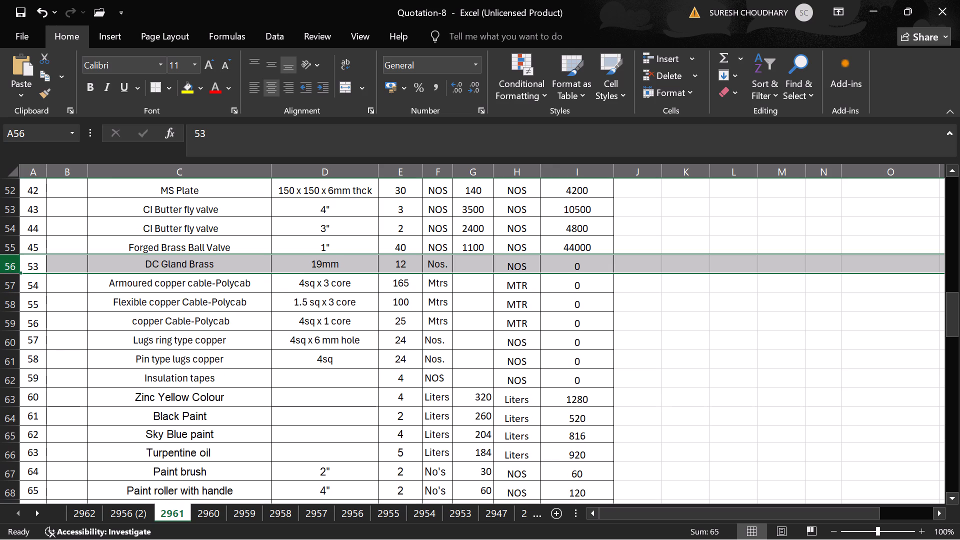
right_click(10, 264)
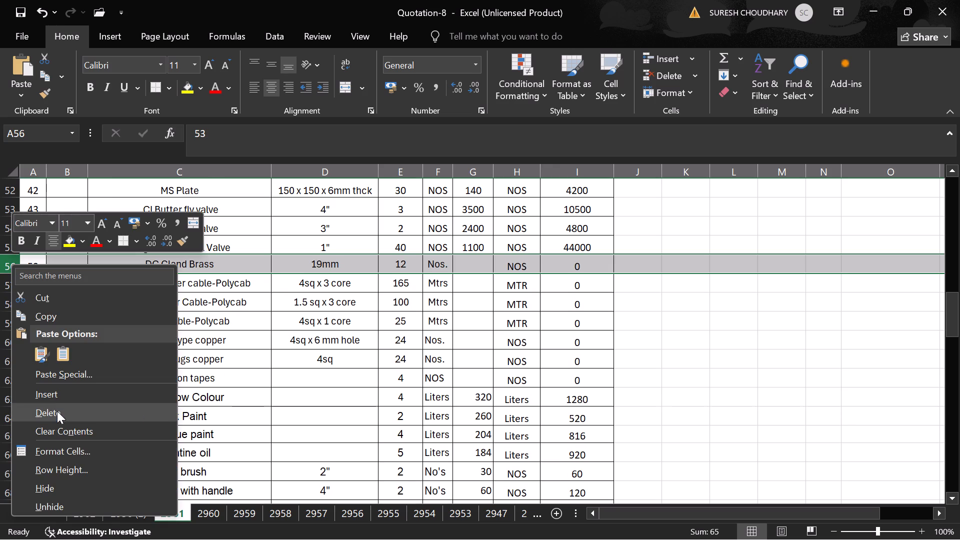
click(57, 411)
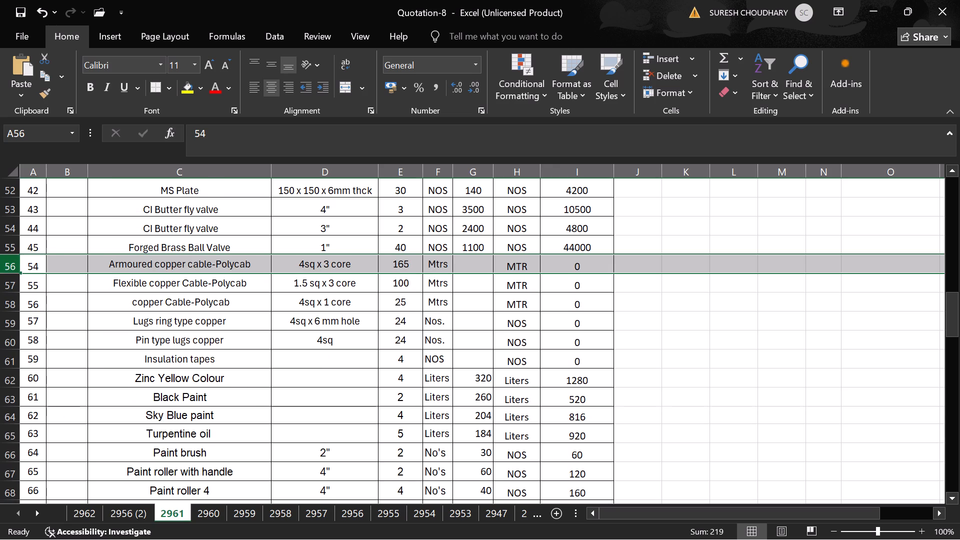
right_click(10, 265)
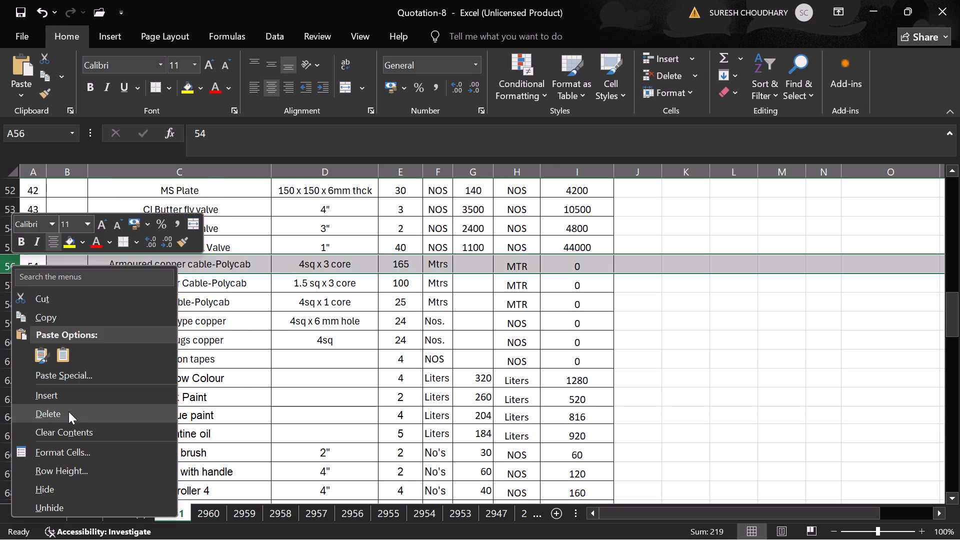
click(69, 414)
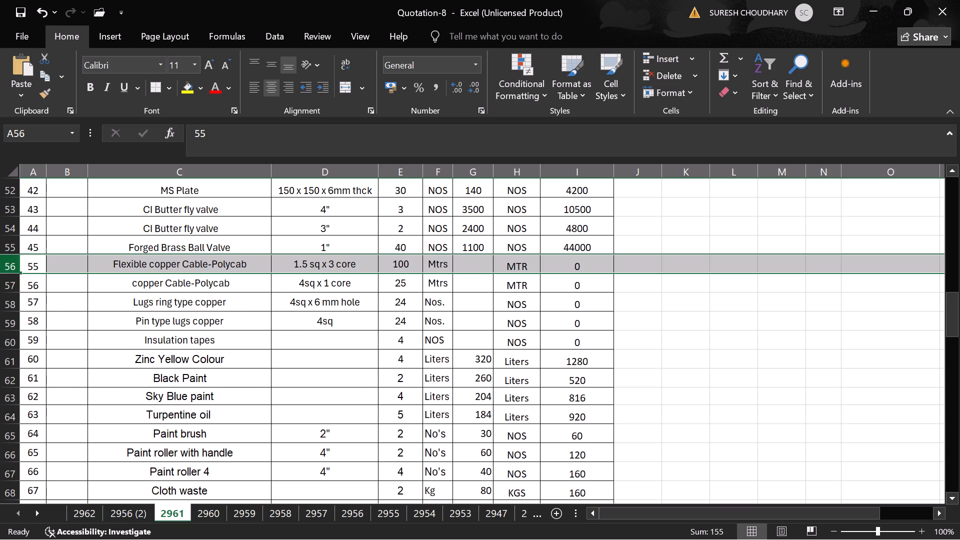
right_click(13, 265)
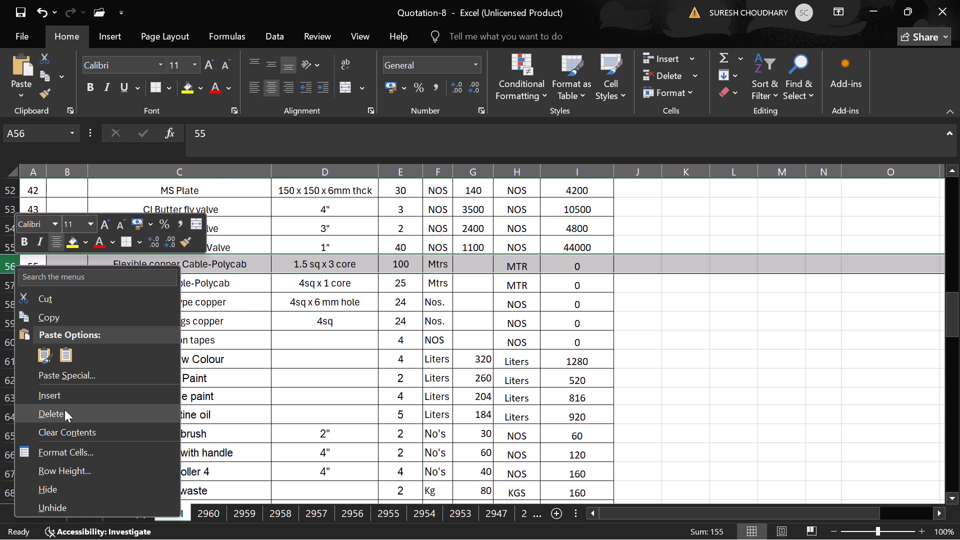
click(64, 409)
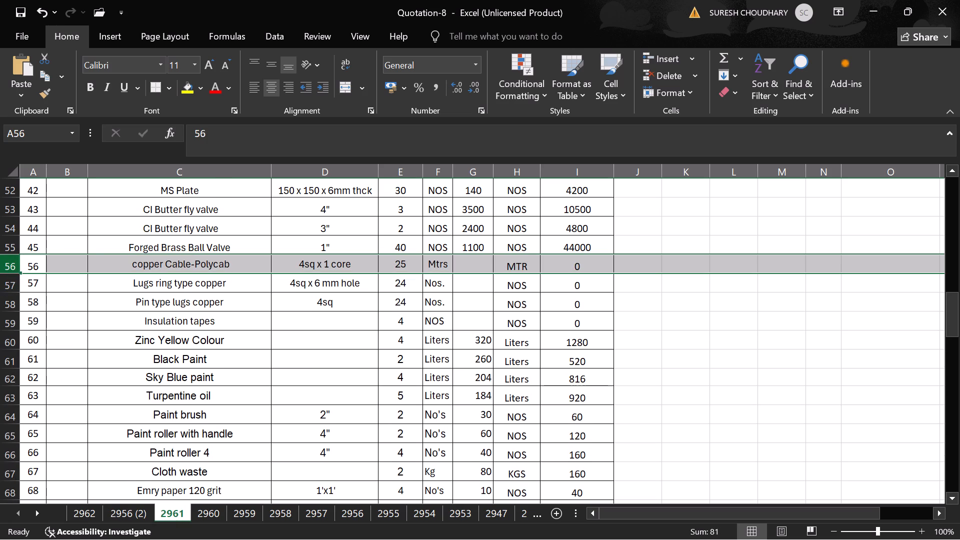
right_click(6, 268)
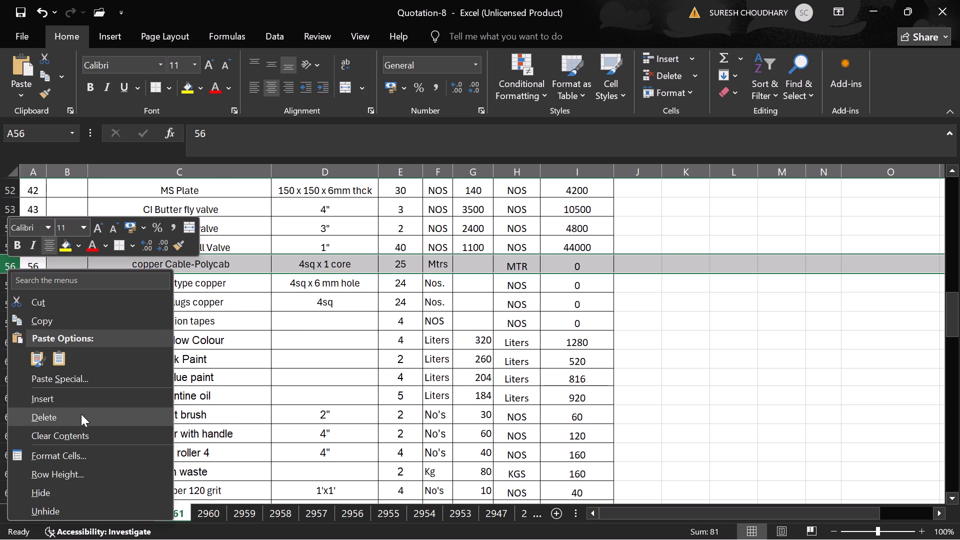
click(81, 414)
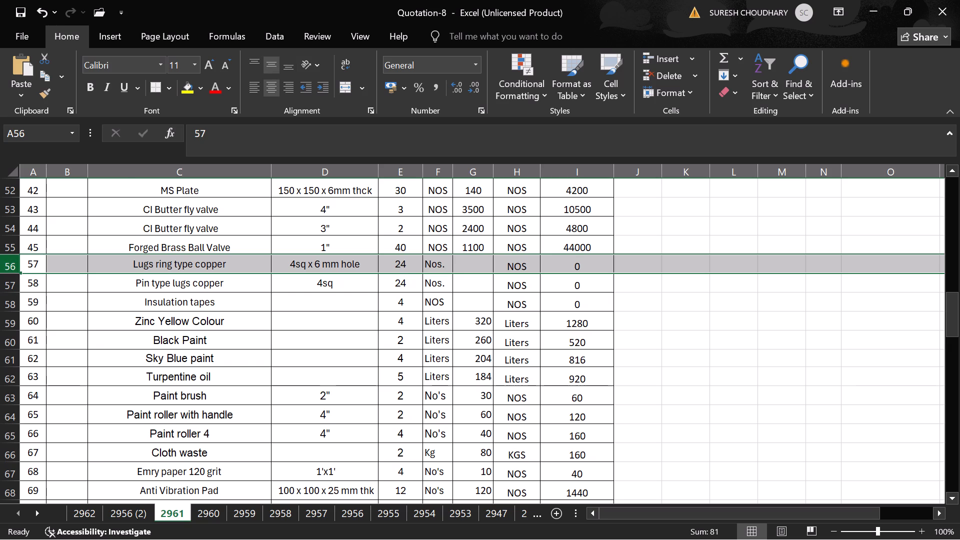
Delete the ring type lugs, pin type lugs and Insulation tapes rows, items 57 to 59.
right_click(7, 262)
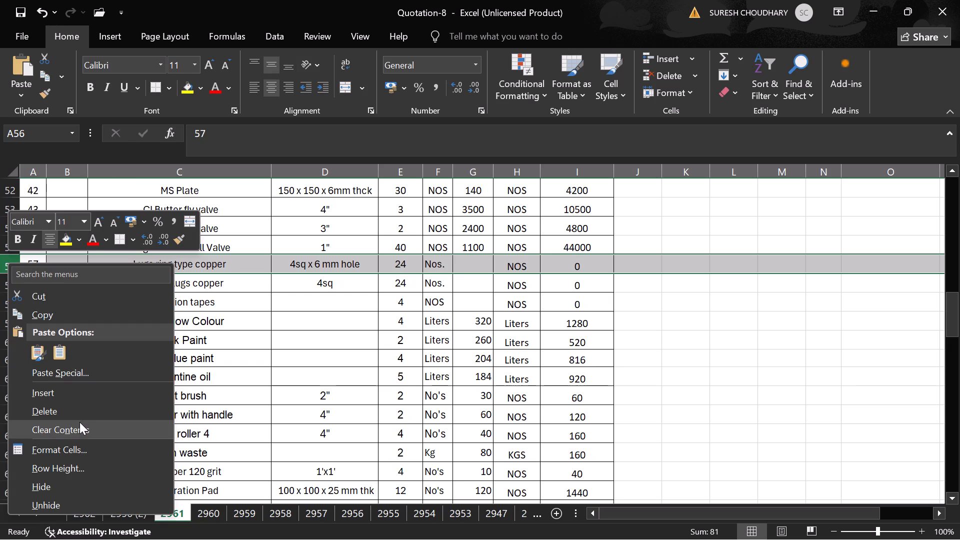
click(70, 409)
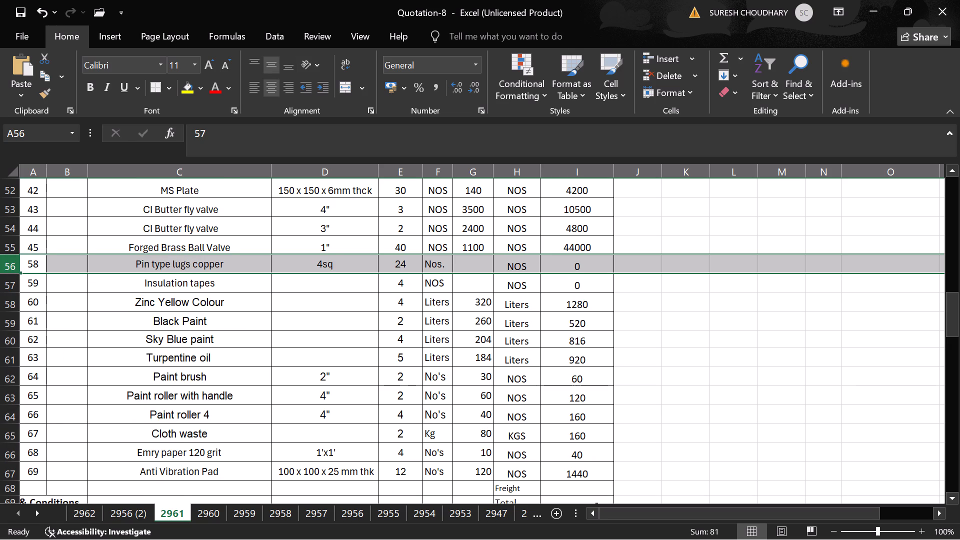
click(7, 261)
right_click(7, 261)
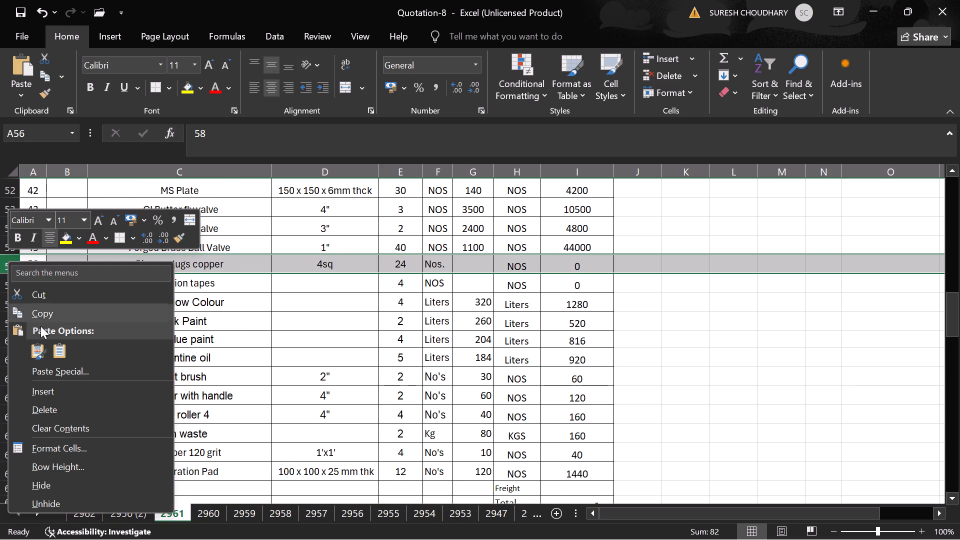
click(59, 406)
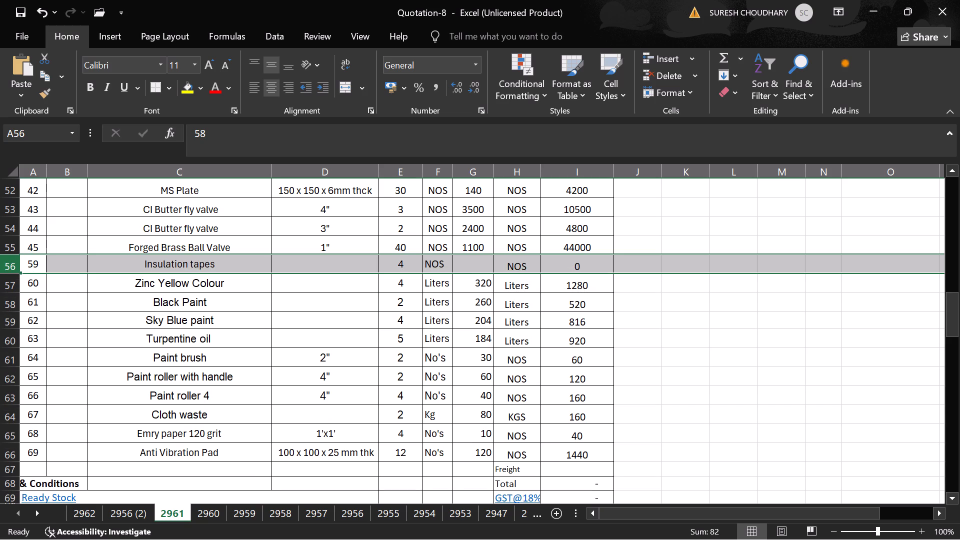
right_click(12, 264)
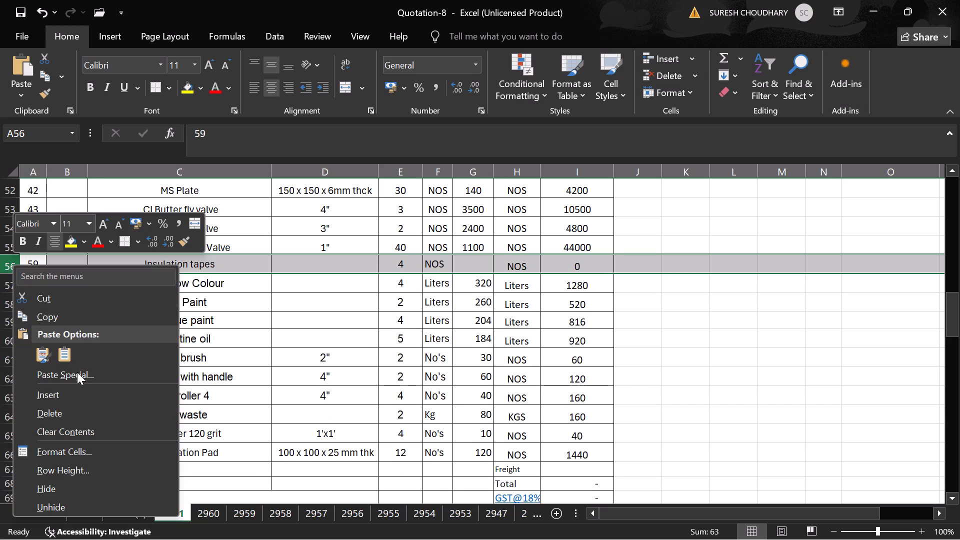
click(83, 412)
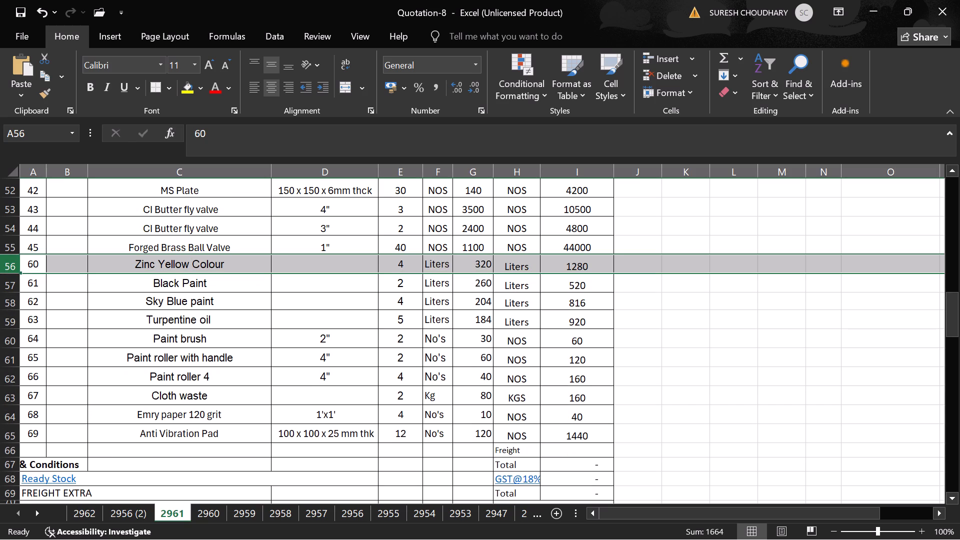
Centre the prices horizontally in the Price column, cells G11 to G65.
click(479, 433)
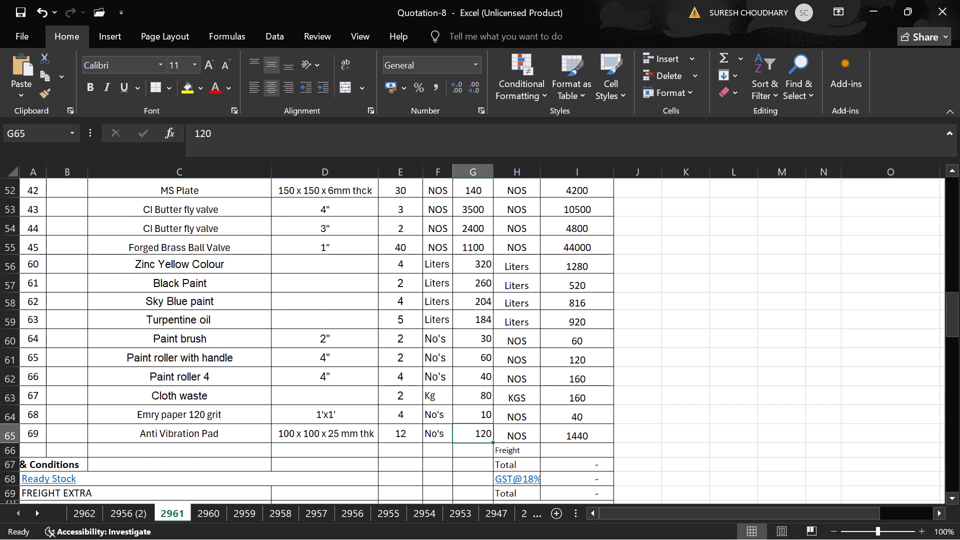
key(shift+Up)
key(shift+Up)
key(shift+Up)
key(shift+Up)
key(shift+Up)
key(shift+Up)
key(shift+Up)
key(shift+Up)
key(shift+Up)
key(shift+Up)
key(shift+Up)
key(shift+Up)
key(shift+Up)
key(shift+Up)
key(shift+Up)
key(shift+Up)
key(shift+Up)
key(shift+Up)
key(shift+Up)
key(shift+Up)
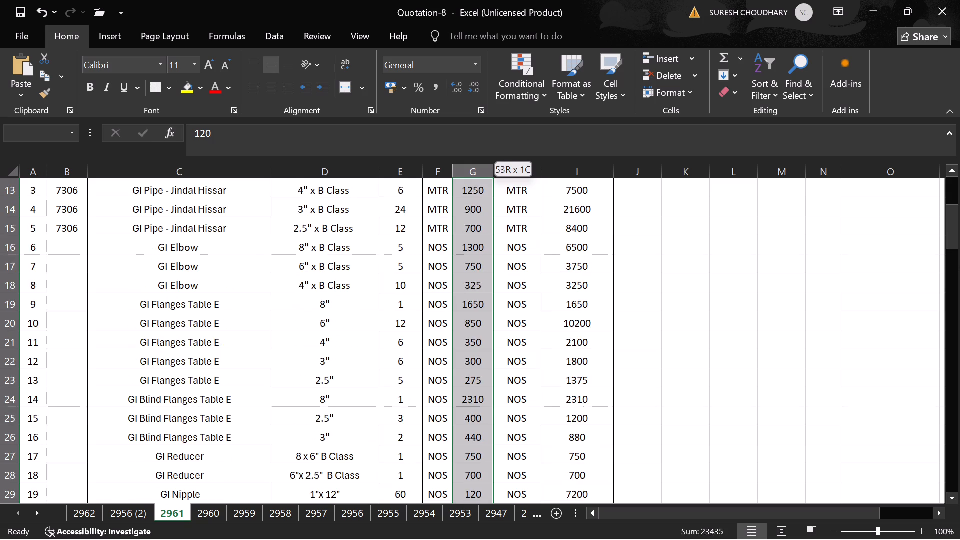
key(shift+Down)
key(shift+Down)
key(shift+Down)
key(shift+Down)
key(shift+Down)
key(shift+Down)
key(shift+Down)
key(shift+Down)
key(shift+Down)
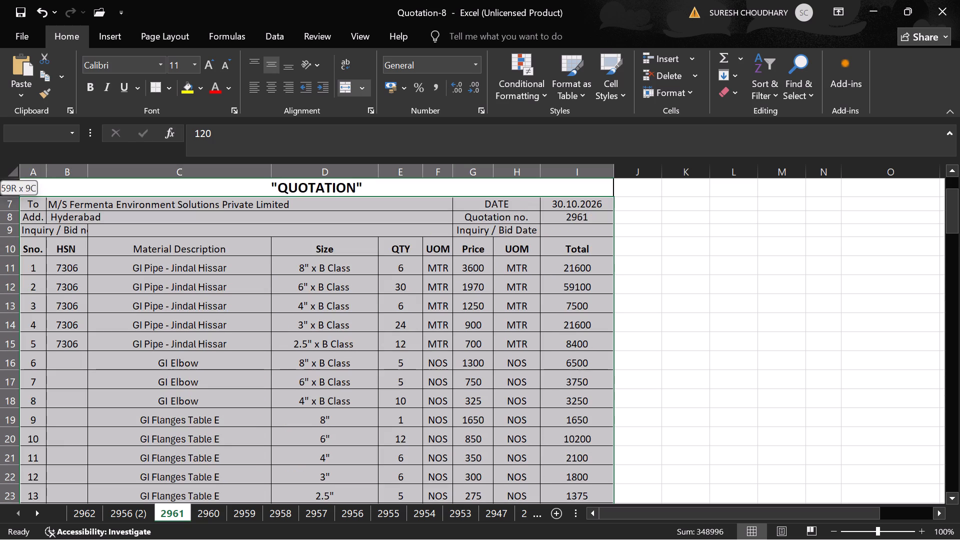
key(shift+Up)
key(shift+Right)
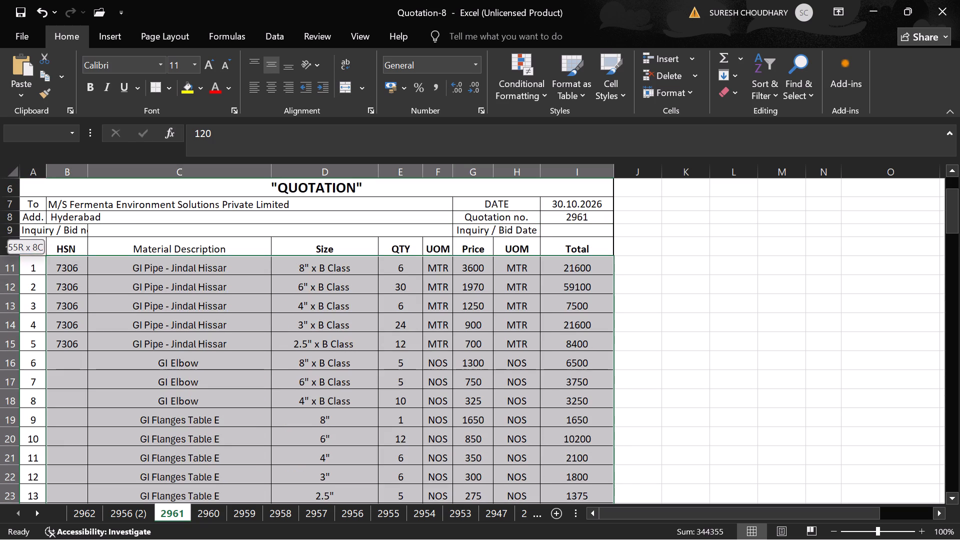
key(shift+Right)
key(shift+Right)
key(shift+Right)
key(shift+Right)
key(shift+Right)
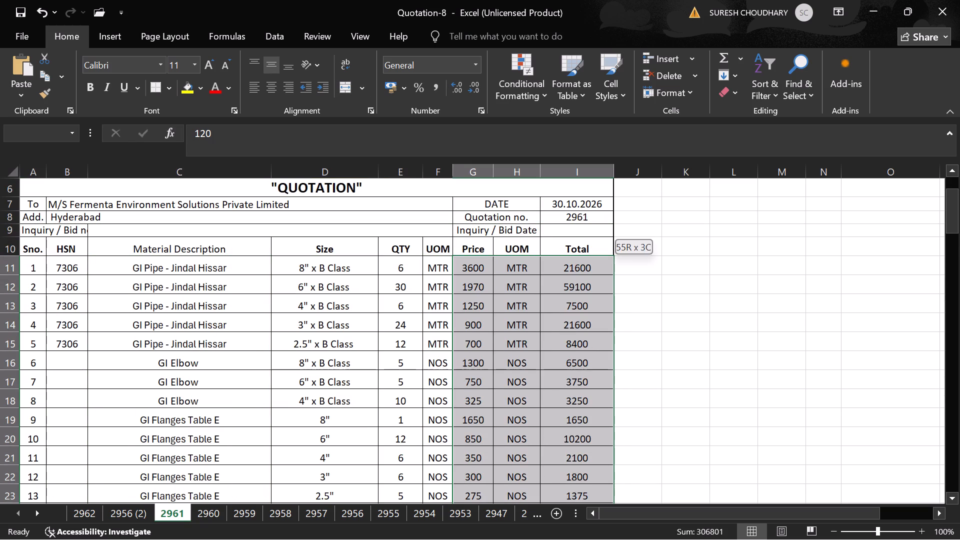
key(shift+Left)
key(shift+Left)
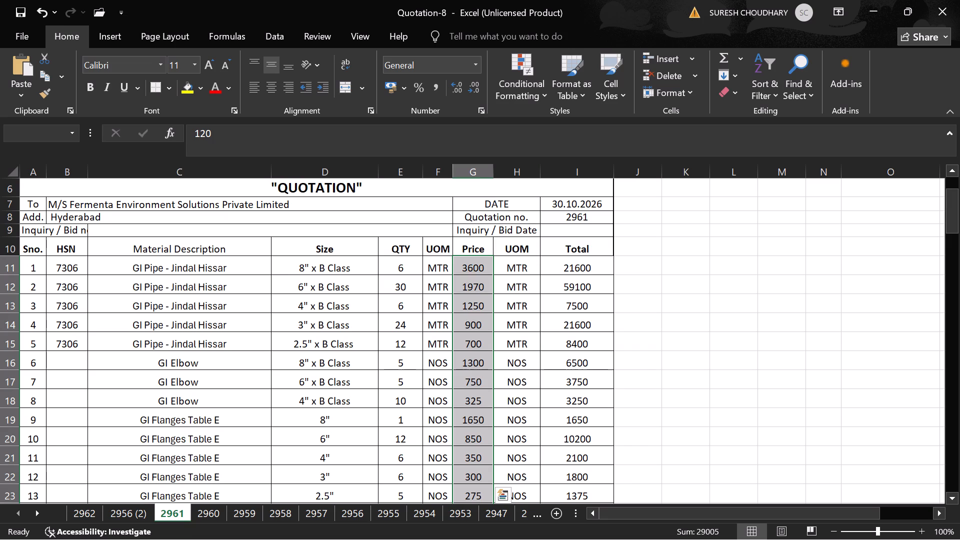
click(271, 90)
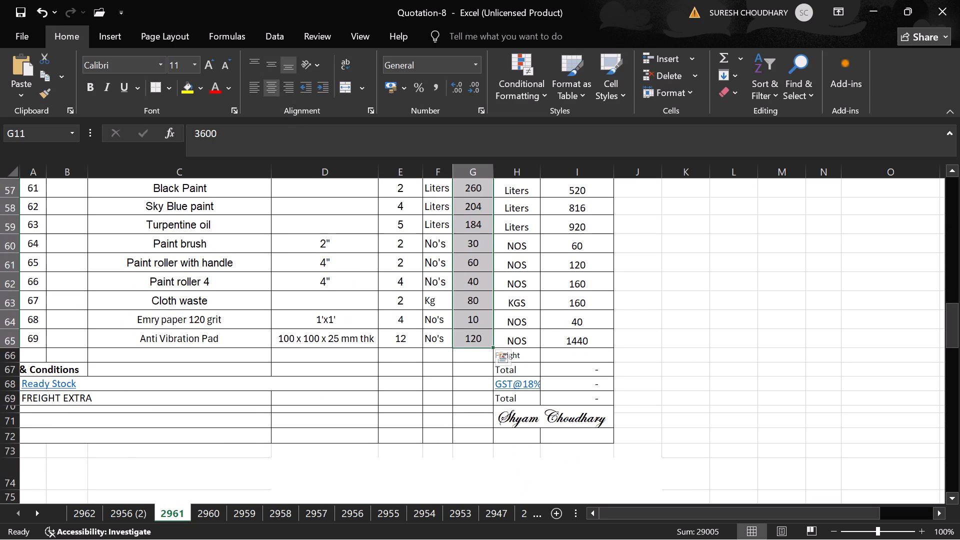
Set the Total in I67 to =SUM(I11:I66), covering all item totals and the freight row.
click(580, 374)
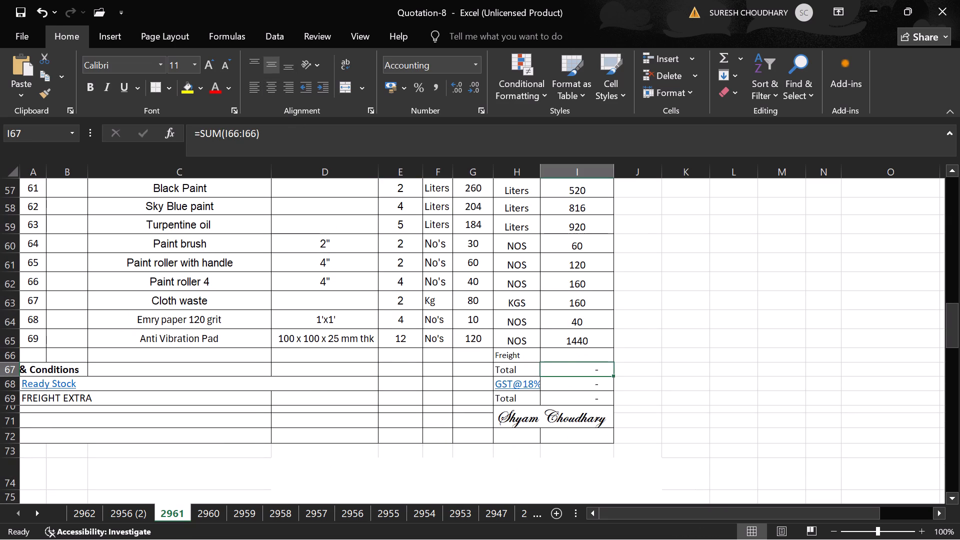
text(=SUM()
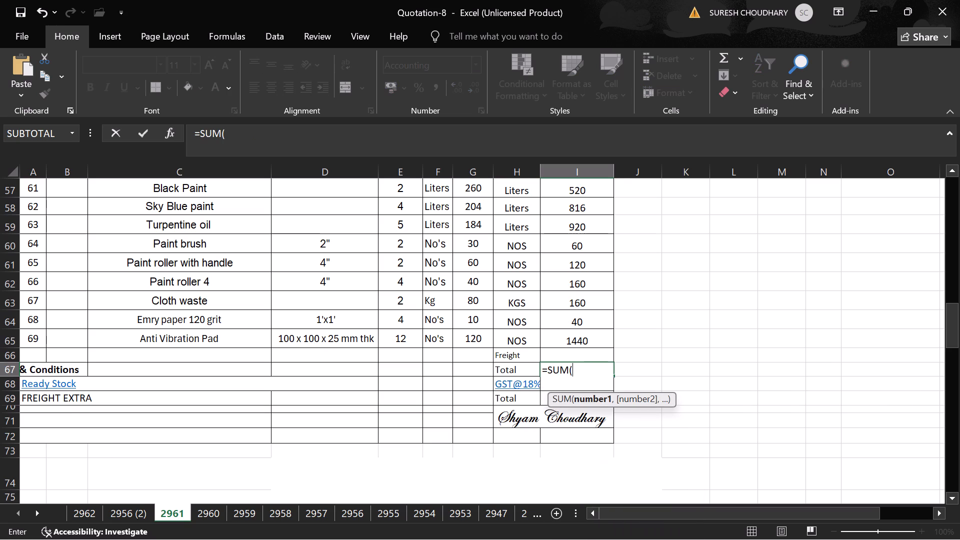
shift+click(573, 351)
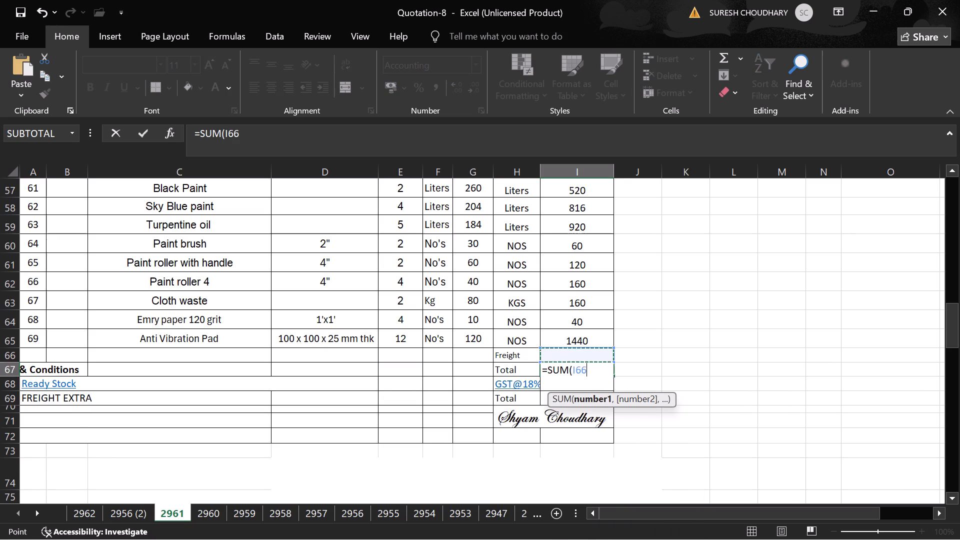
key(shift+Up)
key(shift+Up)
key(shift+Up)
key(shift+Up)
key(shift+Up)
key(shift+Up)
key(shift+Up)
key(shift+Up)
key(shift+Up)
key(shift+Up)
key(shift+Up)
key(shift+Up)
key(shift+Up)
key(shift+Up)
key(shift+Up)
key(shift+Up)
key(shift+Up)
key(shift+Up)
key(shift+Up)
key(shift+Up)
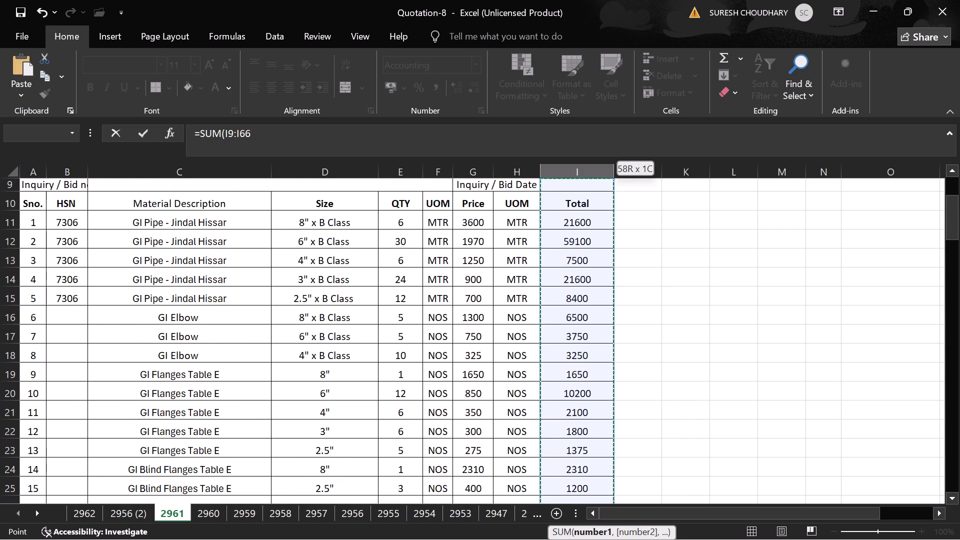
key(shift+Down)
key(shift+Down)
key(shift+Down)
key(shift+Up)
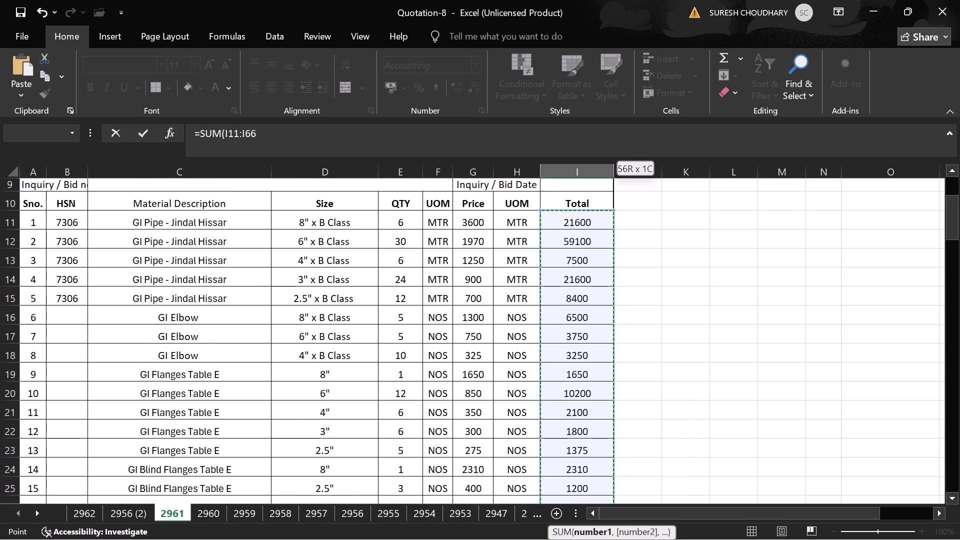
key(shift+parenright)
key(Return)
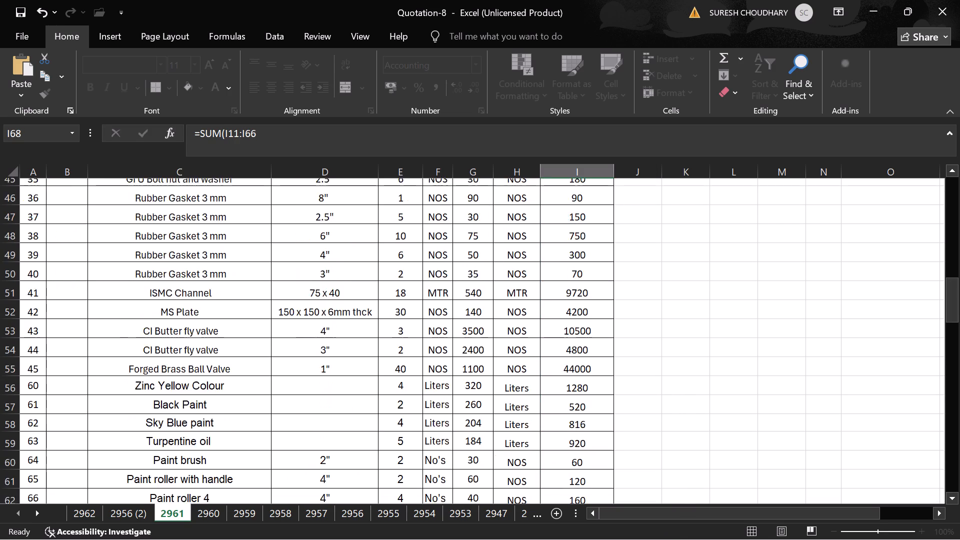
Select the item totals in the Total column of sheet 2961, from I11 down through the Turpentine oil row, I59.
key(Up)
key(Up)
key(Up)
key(Up)
key(Up)
key(Up)
key(Up)
key(Up)
key(Up)
key(Up)
key(Up)
key(Up)
key(Up)
key(Up)
key(Up)
key(Up)
key(Up)
key(Up)
key(Up)
key(Up)
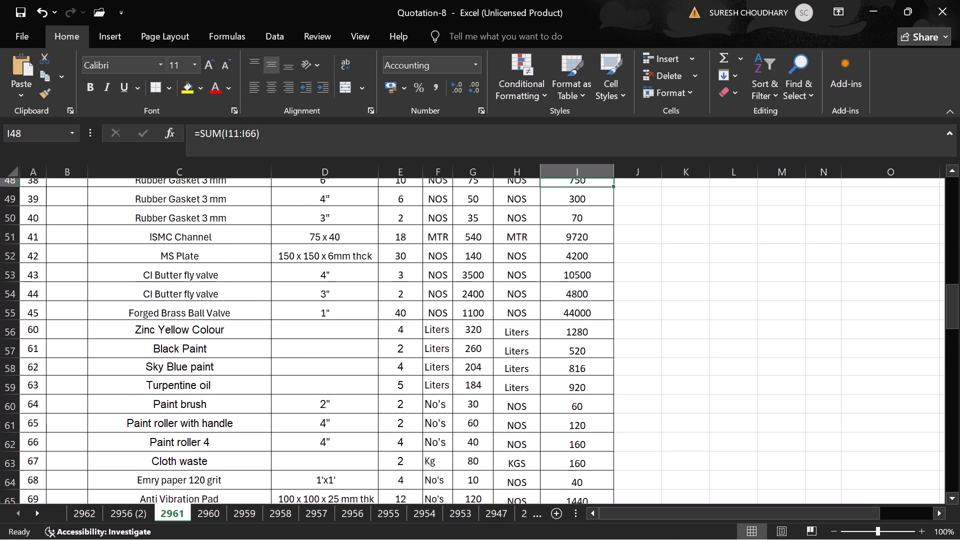
key(Up)
key(Up)
key(Up)
key(Up)
key(Up)
key(Up)
key(Up)
key(Up)
key(Up)
key(Up)
key(Up)
key(Up)
key(Up)
key(Up)
key(Up)
key(Up)
key(Up)
key(Up)
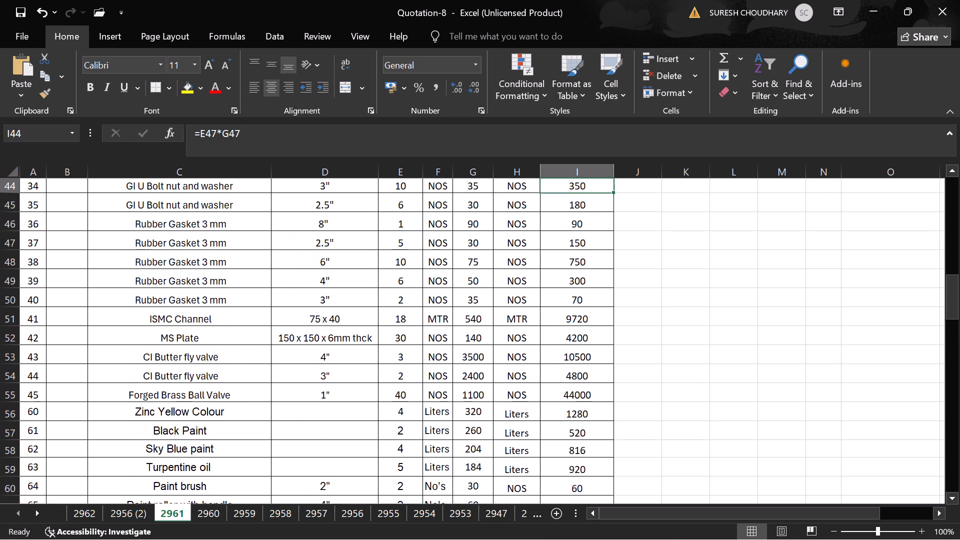
key(Up)
key(Up)
key(Up)
key(Up)
key(Up)
key(Up)
key(Up)
key(Up)
key(Up)
key(Up)
key(Up)
key(Up)
key(Up)
key(Up)
key(Up)
key(Up)
key(Up)
key(Up)
key(Up)
key(Up)
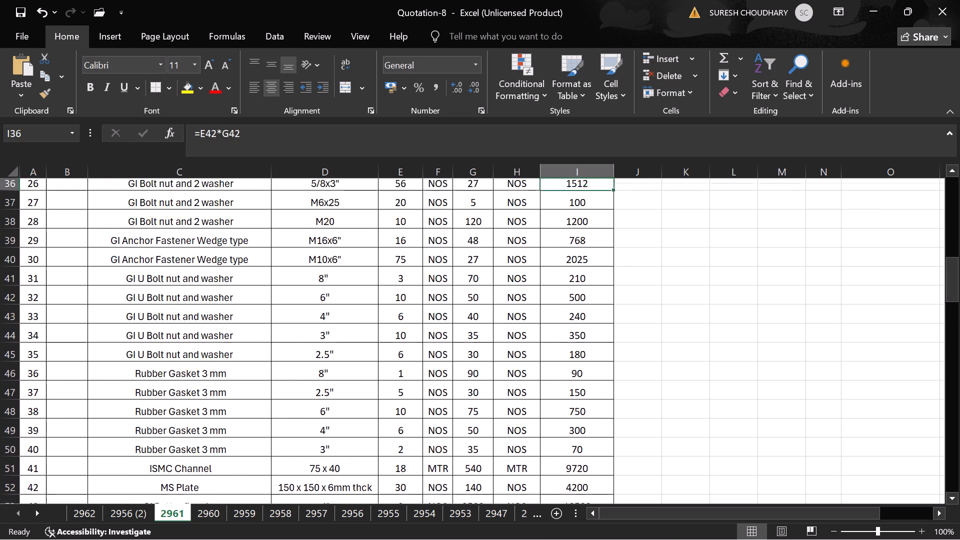
key(Up)
key(Up)
key(Up)
key(Up)
key(Up)
key(Up)
key(Up)
key(Up)
key(Up)
key(Up)
key(Up)
key(Up)
key(Up)
key(Up)
key(Up)
key(Up)
key(Up)
key(Up)
key(Up)
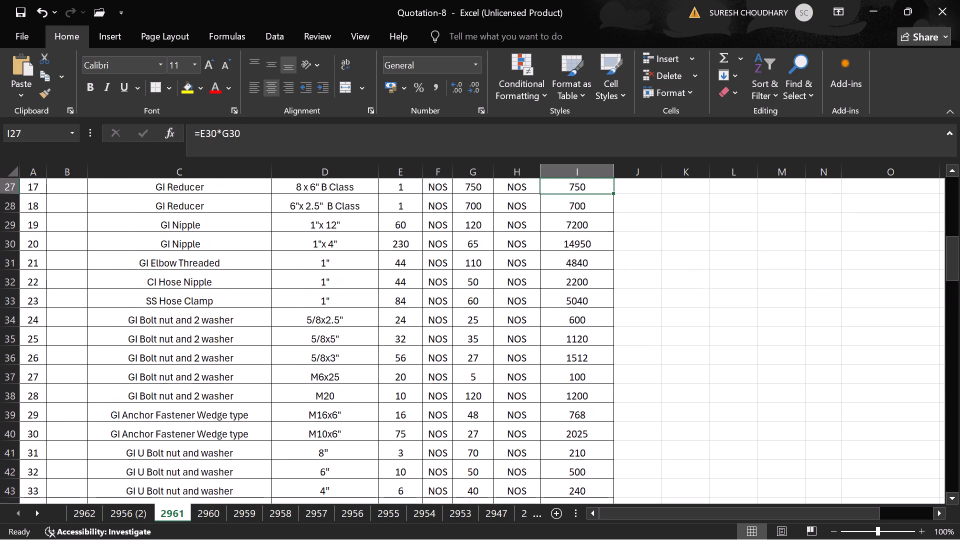
key(Up)
key(Up)
key(Up)
key(Up)
key(Up)
key(Up)
key(Up)
key(Up)
key(Up)
key(Up)
key(Up)
key(Up)
key(Up)
key(Up)
key(Up)
key(Up)
key(Up)
key(Up)
key(Up)
key(Up)
key(Up)
key(Up)
key(Up)
key(Up)
key(Up)
key(Up)
key(Up)
key(Up)
key(Up)
key(Up)
key(Up)
key(Up)
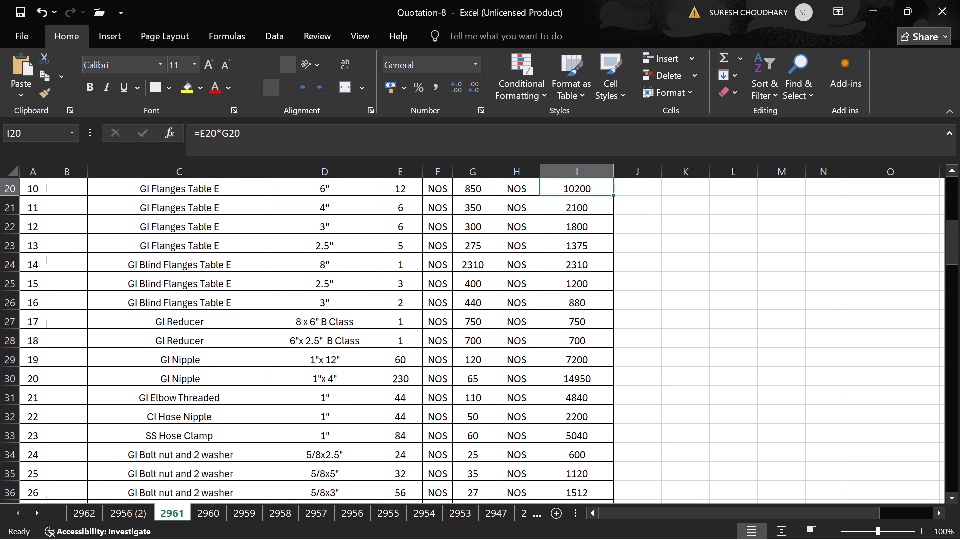
key(Up)
key(Up)
key(Up)
key(Up)
key(Up)
key(Up)
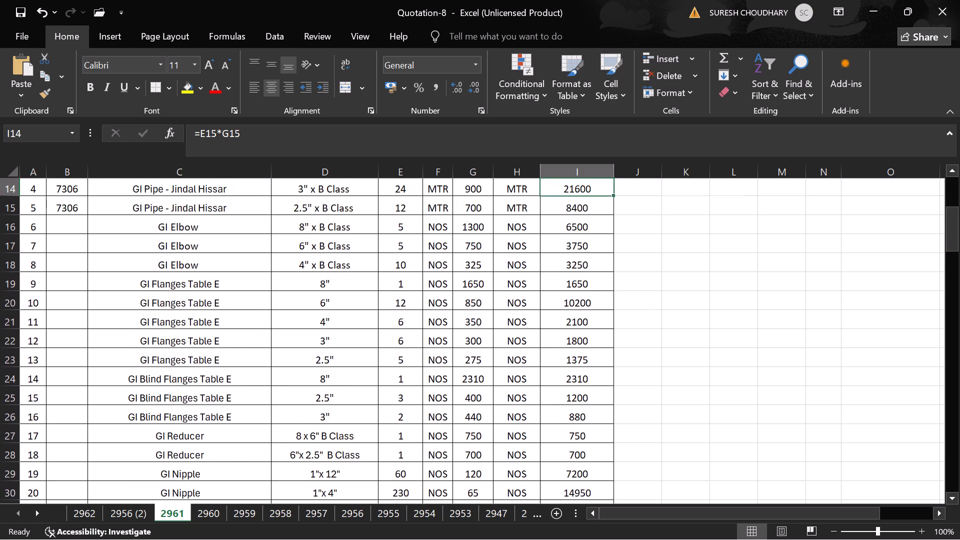
key(Up)
key(Up)
key(Up)
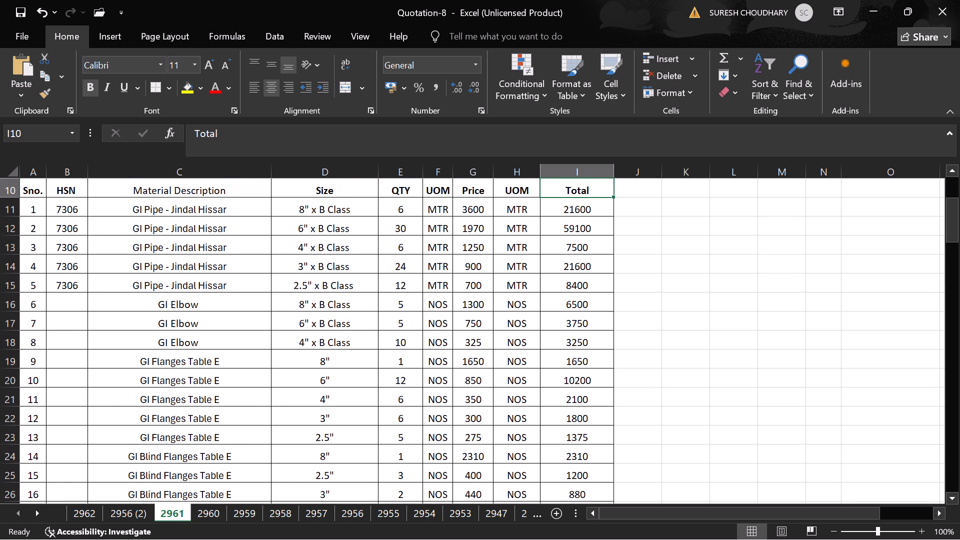
key(Down)
key(shift+Down)
key(shift+Down)
key(shift+Down)
key(shift+Down)
key(shift+Down)
key(shift+Down)
key(shift+Down)
key(shift+Down)
key(shift+Down)
key(shift+Down)
key(shift+Down)
key(shift+Down)
key(shift+Down)
key(shift+Down)
key(shift+Down)
key(shift+Down)
key(shift+Down)
key(shift+Down)
key(shift+Down)
key(shift+Down)
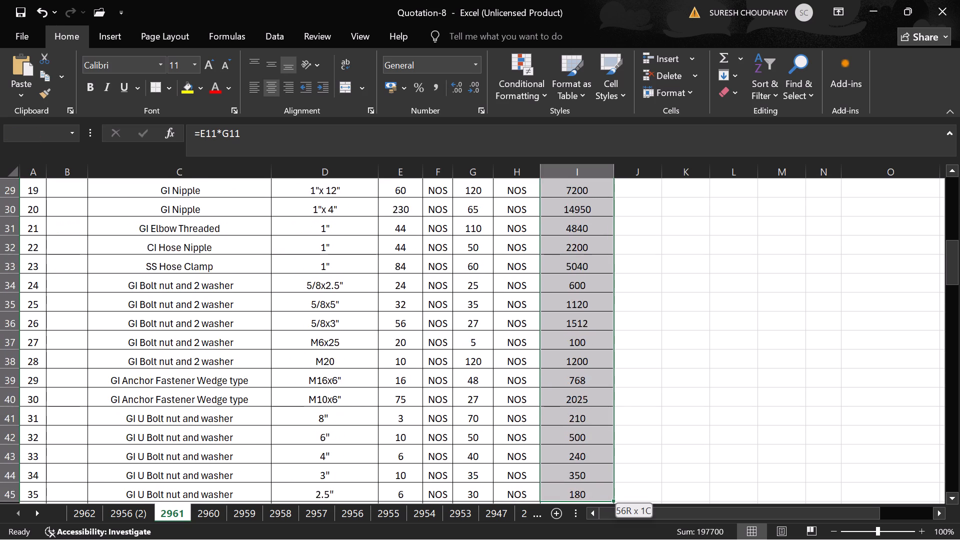
key(shift+Down)
key(shift+Down)
key(shift+Down)
key(shift+Down)
key(shift+Down)
key(shift+Down)
key(shift+Down)
key(shift+Down)
key(shift+Down)
key(shift+Down)
key(shift+Down)
key(shift+Down)
key(shift+Down)
key(shift+Down)
key(shift+Down)
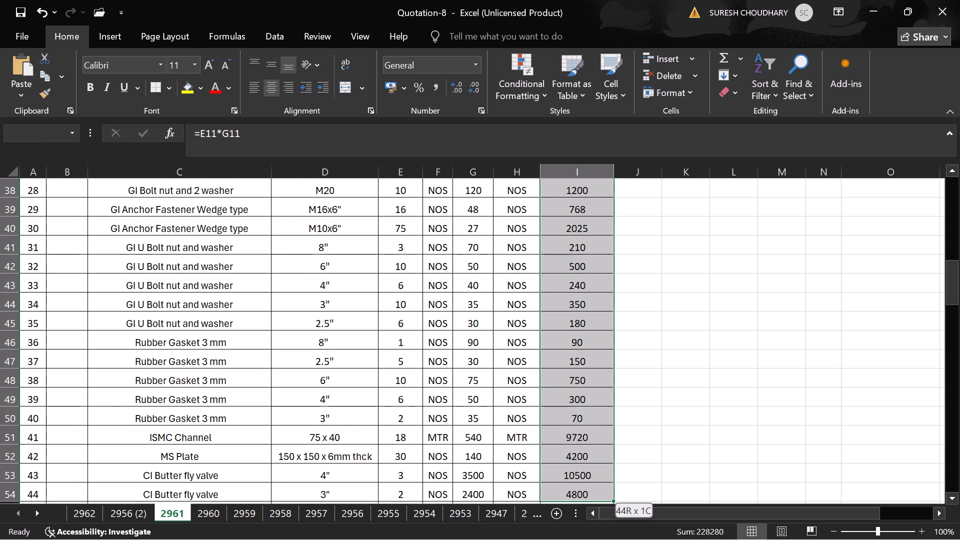
key(shift+Down)
key(shift+Down)
key(shift+Down)
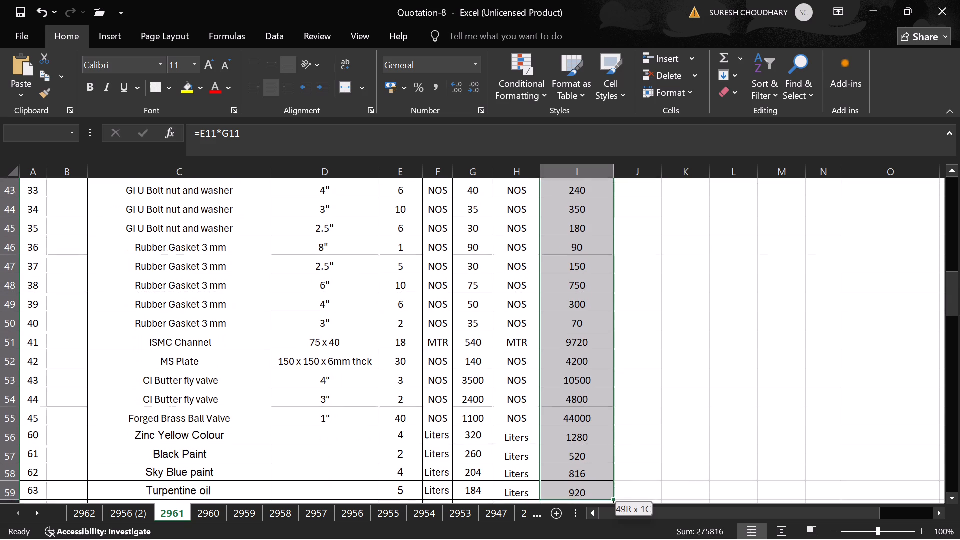
Apply the comma number format with two decimals to the item totals in I11 to I65 of the Total column.
key(shift+Down)
key(shift+Down)
key(shift+Down)
key(shift+Down)
key(shift+Down)
key(shift+Down)
key(shift+Down)
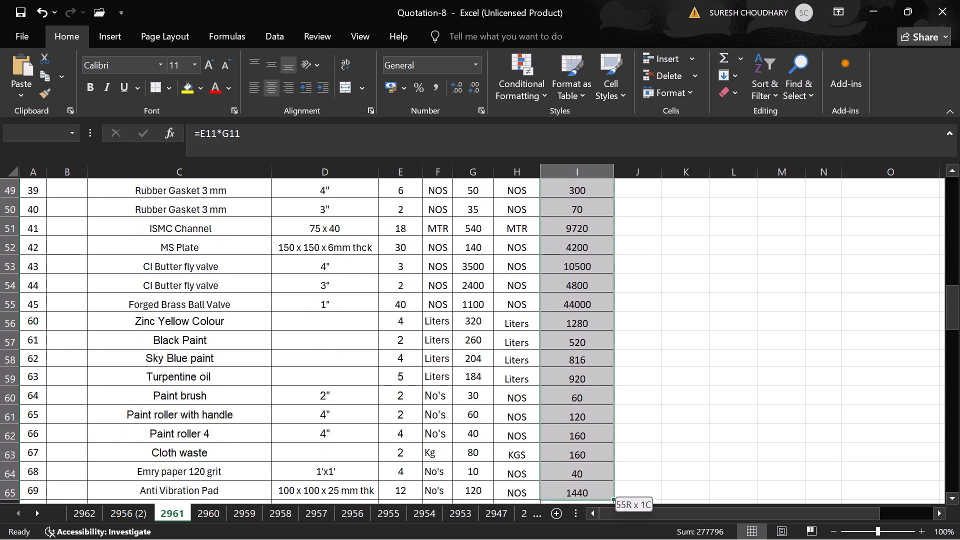
key(shift+Down)
key(shift+Up)
key(shift+Up)
key(shift+Up)
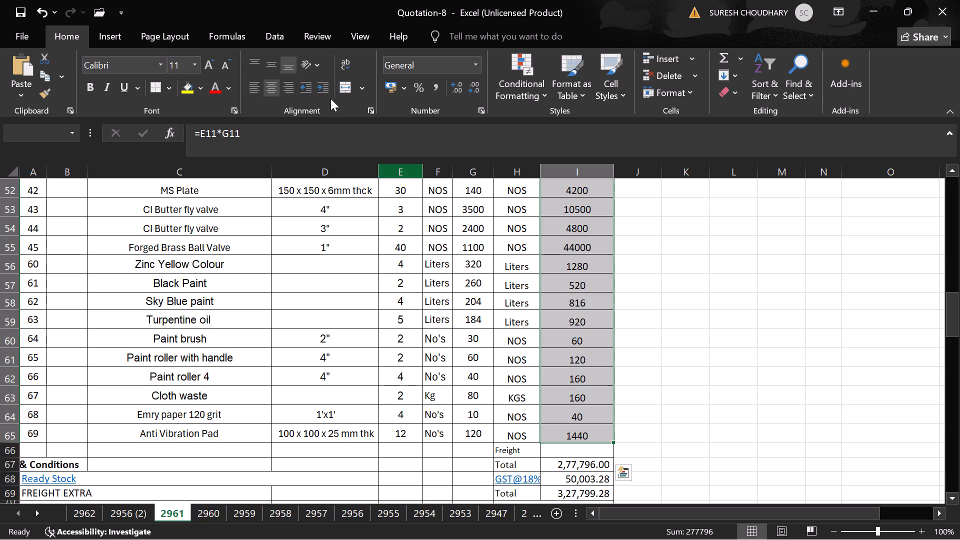
click(436, 88)
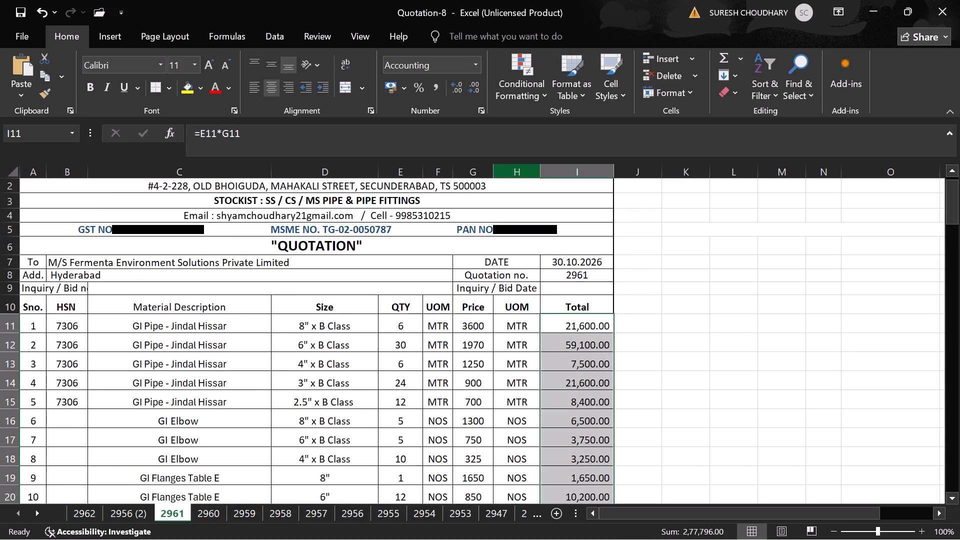
click(695, 311)
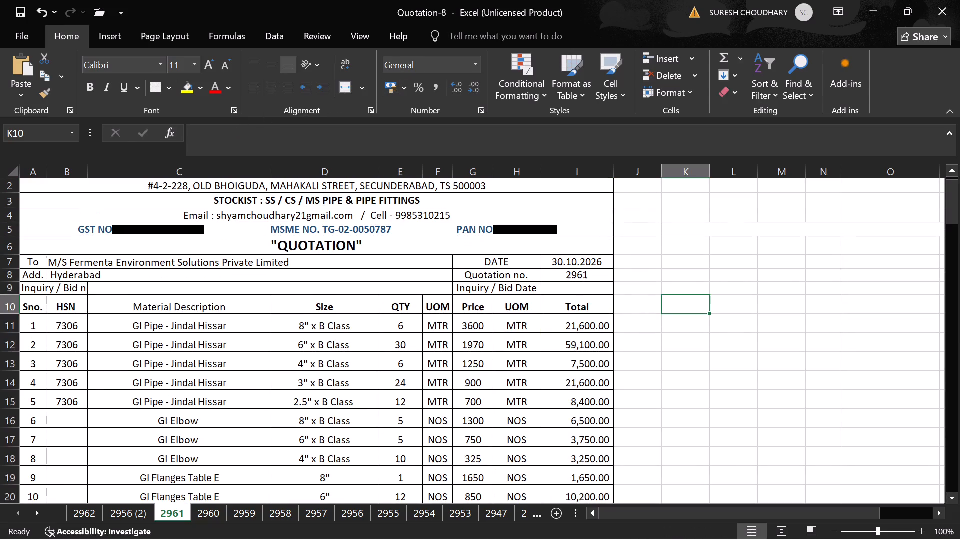
Set the price of the 8" x B Class GI Pipe in G11 to 3800.
click(485, 320)
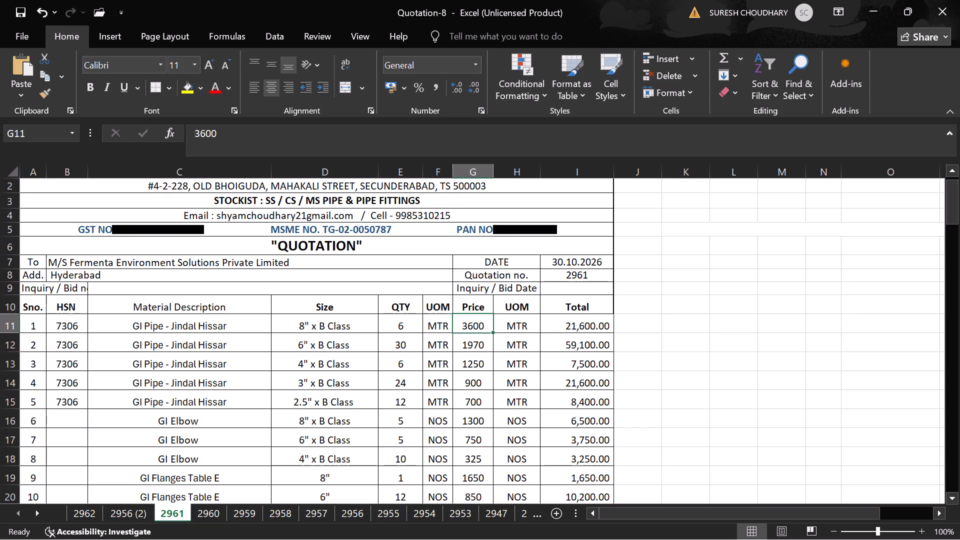
text(3800)
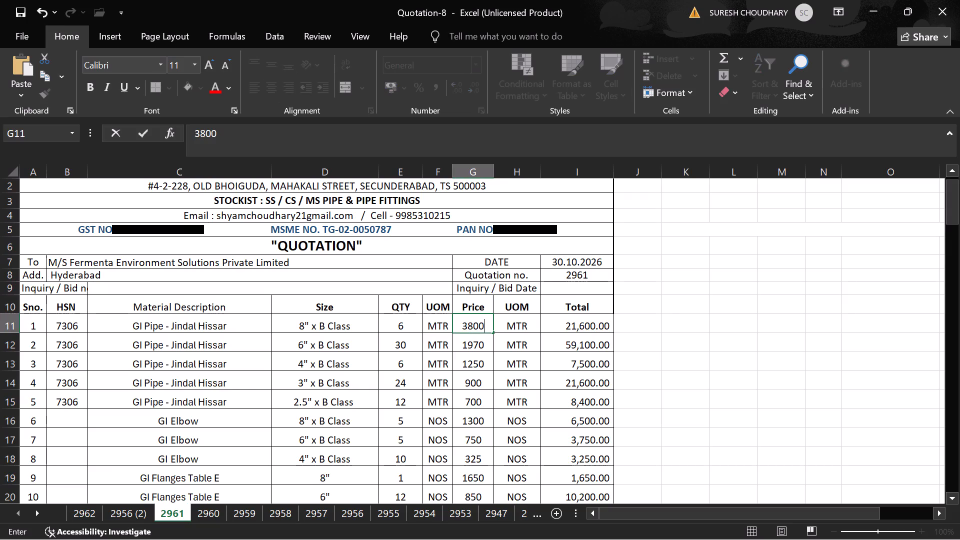
key(Down)
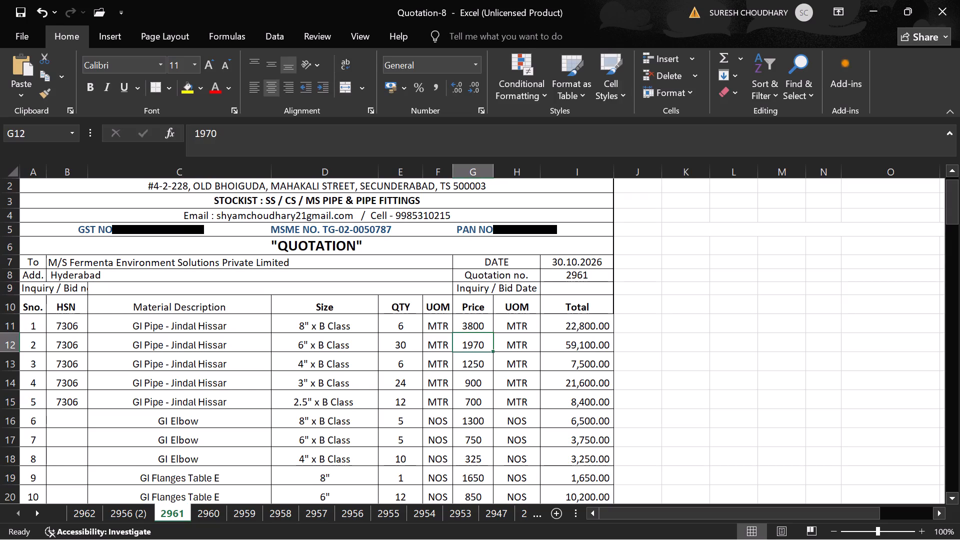
Enter HSN code 7307 for the 8" x B Class GI Elbow in B16 and remove its bold formatting.
key(Down)
key(Down)
key(Down)
key(Down)
key(Down)
key(Down)
key(Down)
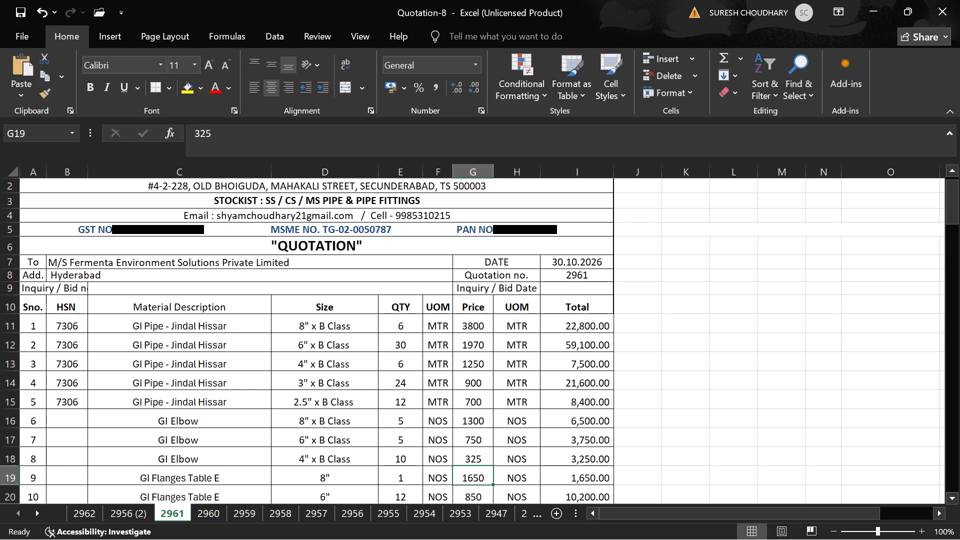
key(Left)
key(Left)
key(Left)
key(Left)
key(Left)
key(Left)
key(Up)
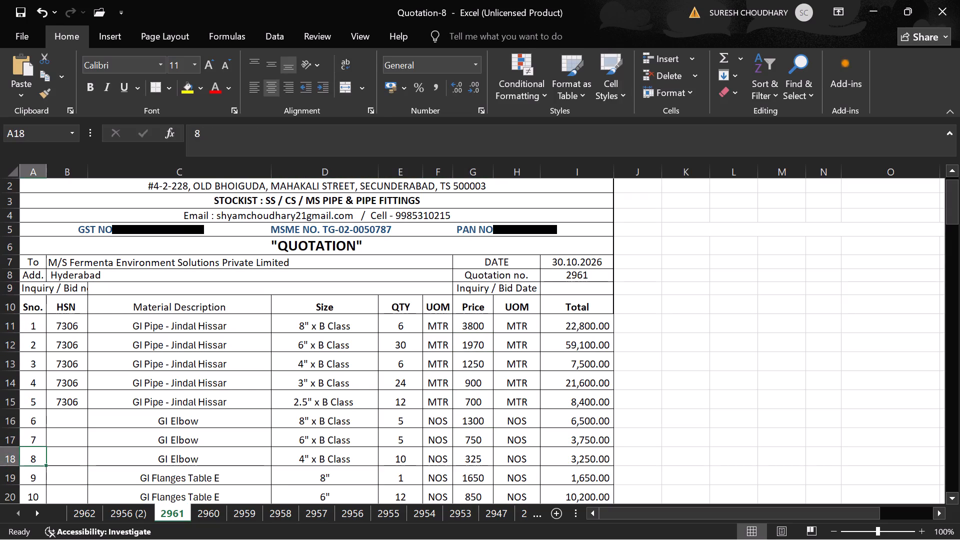
key(Up)
key(Up)
key(Right)
text(7307)
key(Down)
key(Up)
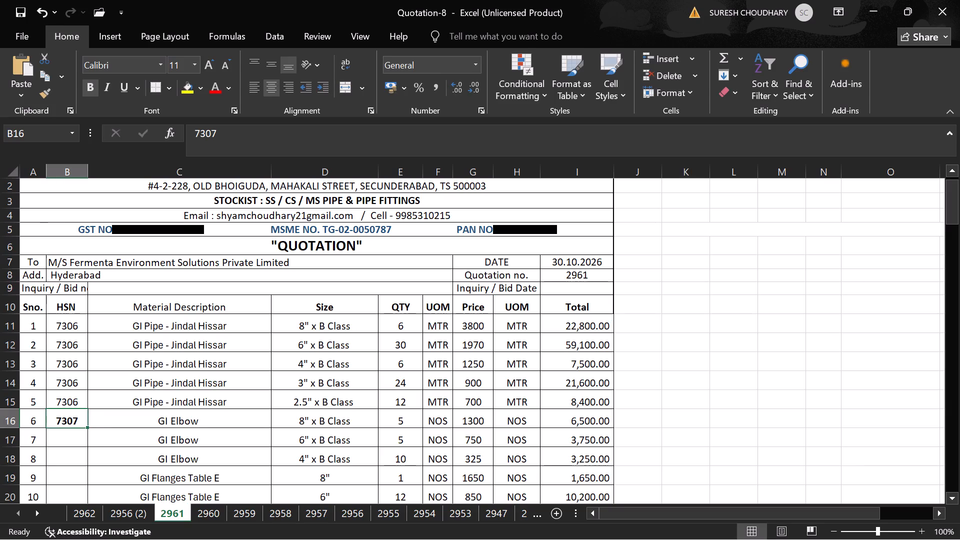
click(90, 88)
key(Down)
key(Up)
Copy HSN code 7307 from B16 into B17 to B33, down through the SS Hose Clamp row.
key(ctrl+c)
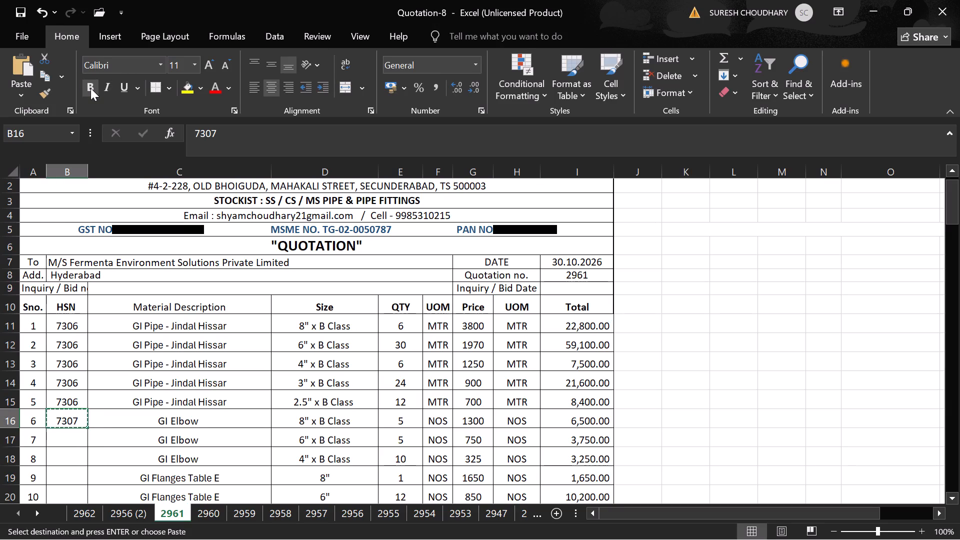
key(Down)
key(shift+Down)
key(shift+Down)
key(shift+Down)
key(shift+Down)
key(shift+Down)
key(shift+Down)
key(shift+Down)
key(shift+Down)
key(shift+Down)
key(shift+Down)
key(shift+Down)
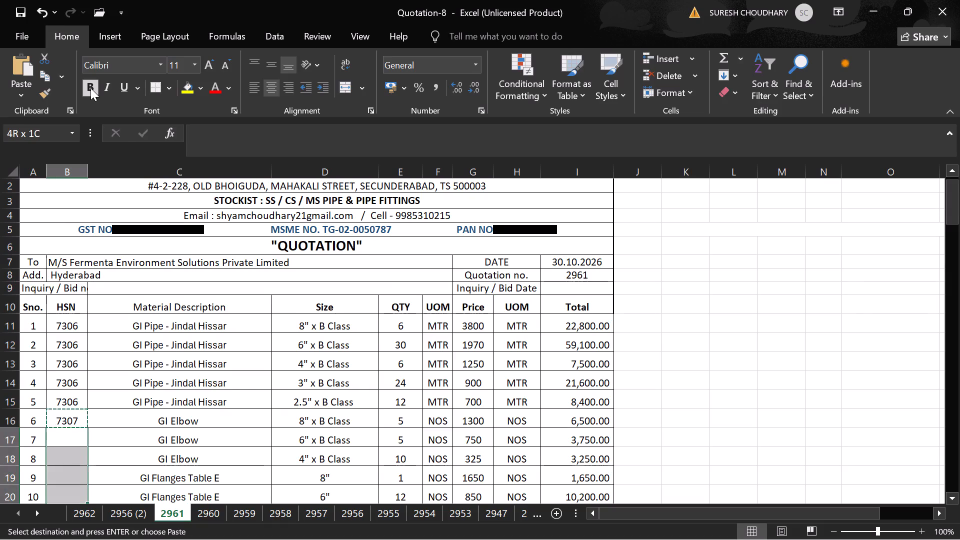
key(shift+Down)
key(shift+Down)
key(shift+Down)
key(shift+Down)
key(shift+Down)
key(shift+Down)
key(shift+Down)
key(shift+Down)
key(shift+Down)
key(shift+Down)
key(shift+Down)
key(shift+Down)
key(shift+Down)
key(shift+Down)
key(shift+Down)
key(shift+Down)
key(shift+Down)
key(shift+Down)
key(shift+Down)
key(shift+Down)
key(shift+Down)
key(shift+Down)
key(shift+Down)
key(shift+Down)
key(shift+Down)
key(shift+Down)
key(shift+Down)
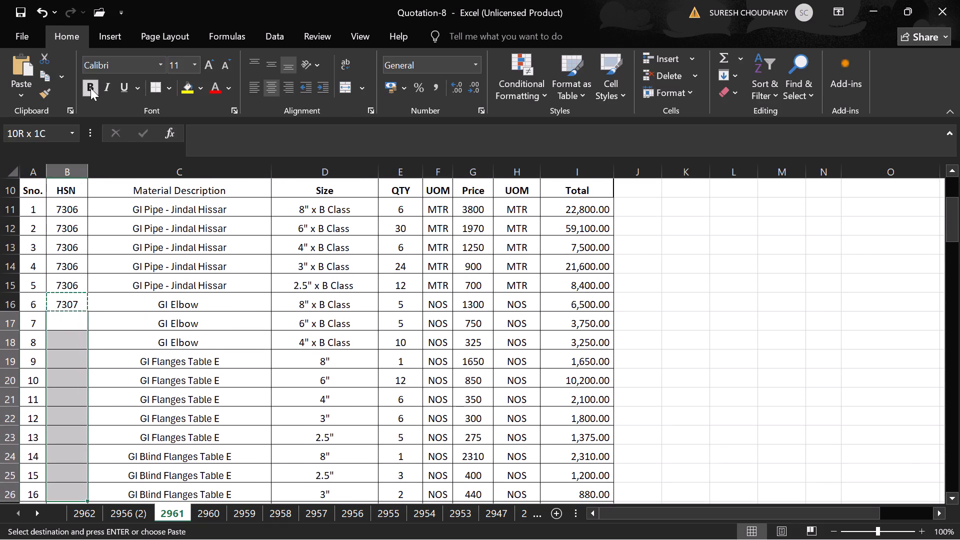
key(shift+Down)
key(shift+Down)
key(shift+Down)
key(shift+Down)
key(shift+Down)
key(shift+Down)
key(shift+Down)
key(shift+Down)
key(shift+Down)
key(shift+Down)
key(shift+Down)
key(shift+Down)
key(shift+Down)
key(shift+Down)
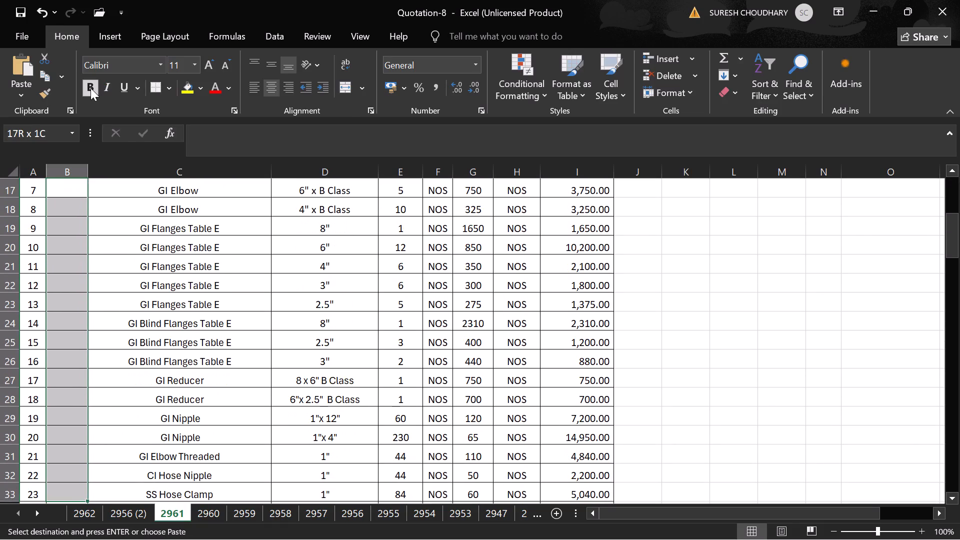
key(shift+Down)
key(shift+Down)
key(shift+Down)
key(shift+Down)
key(shift+Up)
key(shift+Up)
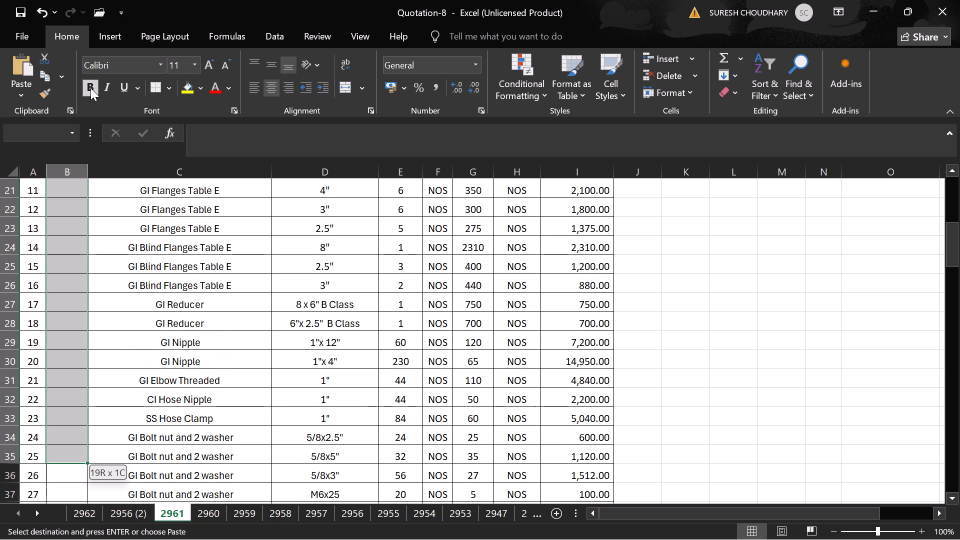
key(shift+Up)
key(shift+Up)
key(shift+Up)
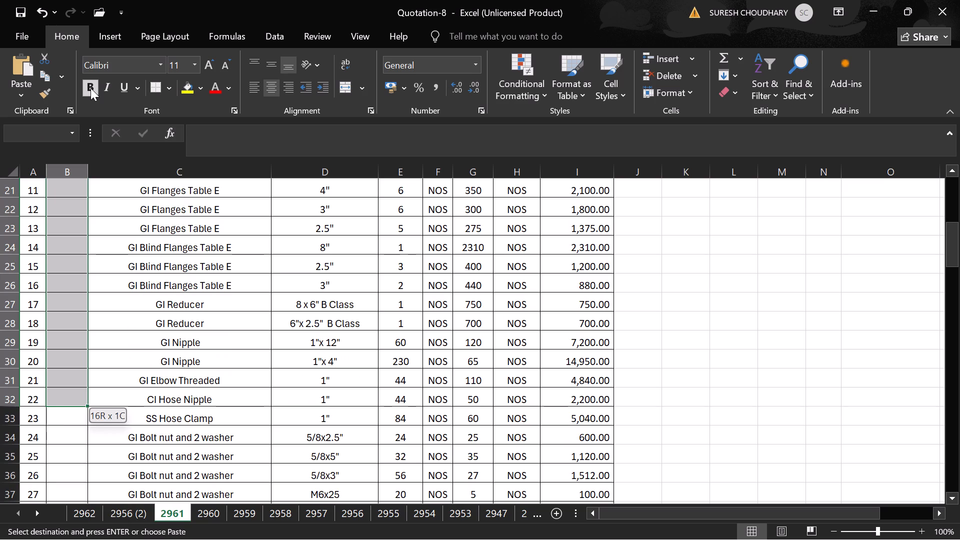
key(shift+Down)
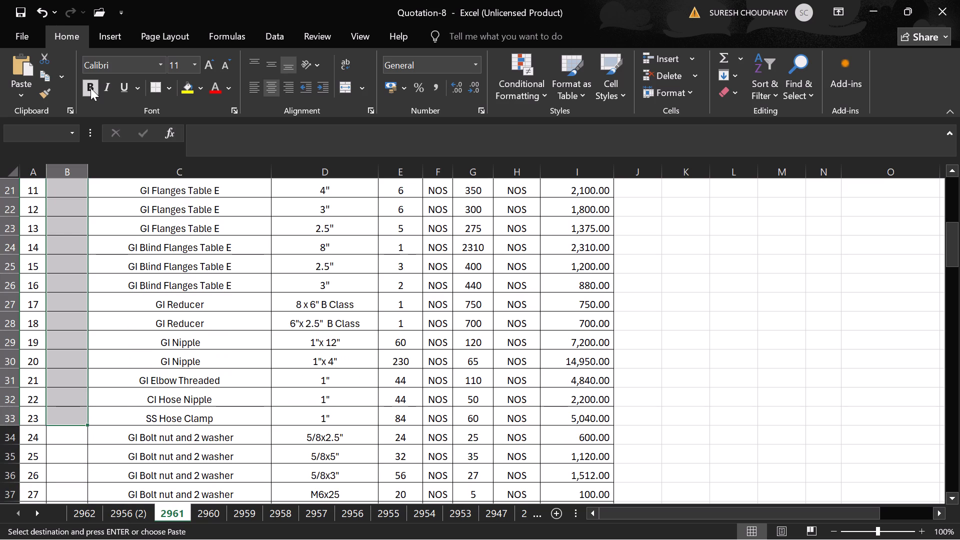
key(ctrl+v)
Enter HSN code 7318 for the 5/8x2.5" GI Bolt nut and 2 washer in B34 and remove its bold formatting.
key(Down)
key(Down)
key(Down)
key(Down)
key(Down)
key(Down)
key(Down)
key(Down)
key(Down)
key(Down)
key(Down)
key(Down)
key(Down)
key(Down)
key(Down)
key(Down)
key(Down)
key(Down)
key(Down)
key(Down)
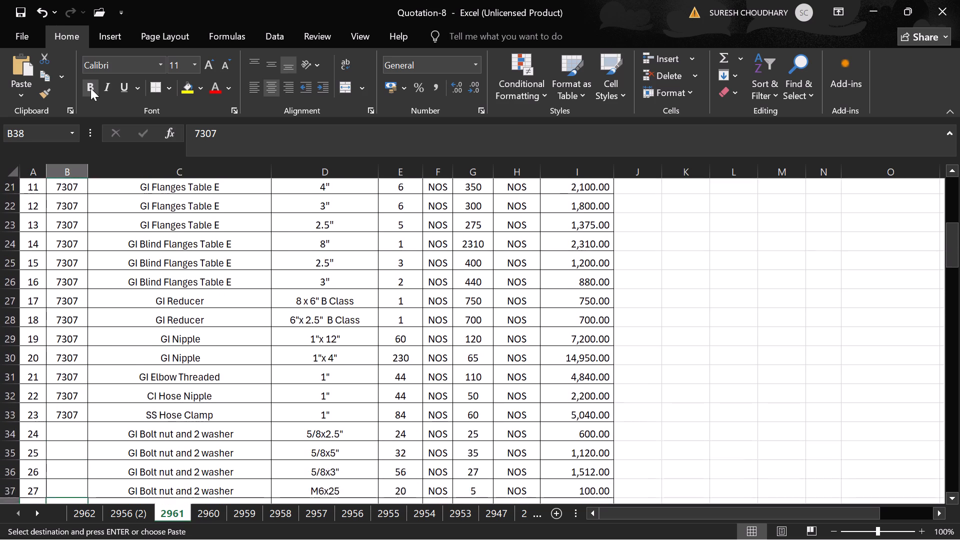
key(Up)
key(Up)
key(Up)
key(Up)
key(Up)
key(Up)
key(Up)
key(Up)
key(Up)
key(Up)
key(Up)
key(Up)
key(Up)
key(Up)
key(Up)
key(Up)
key(Up)
key(Up)
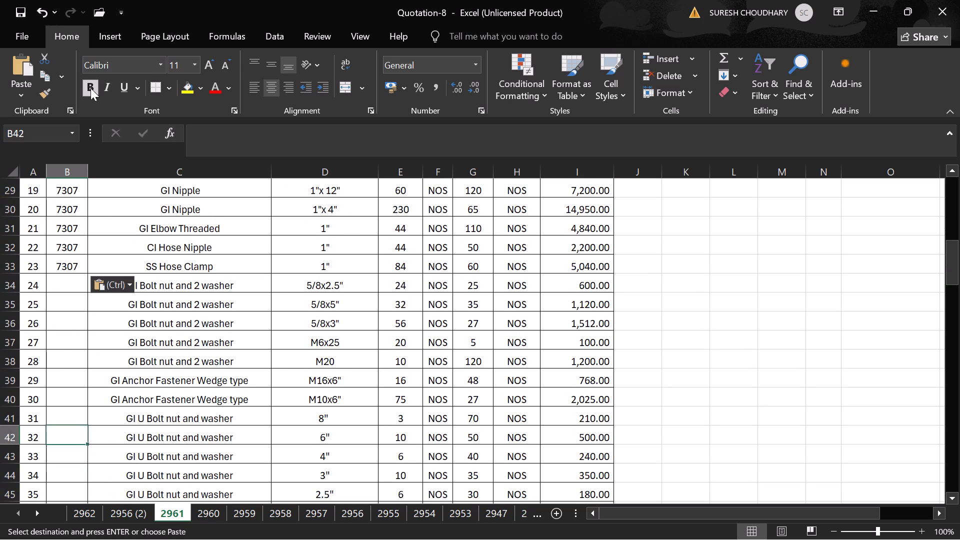
key(Up)
text(73)
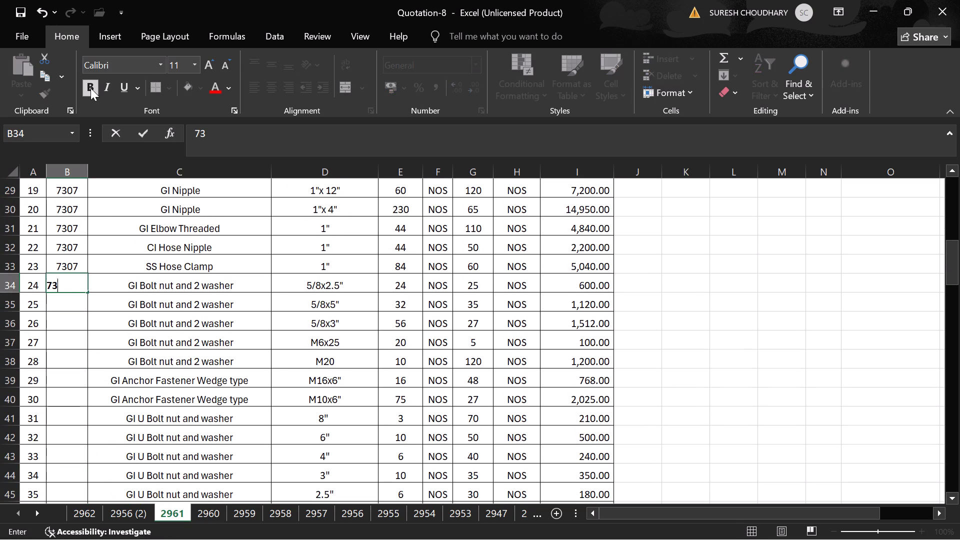
text(18)
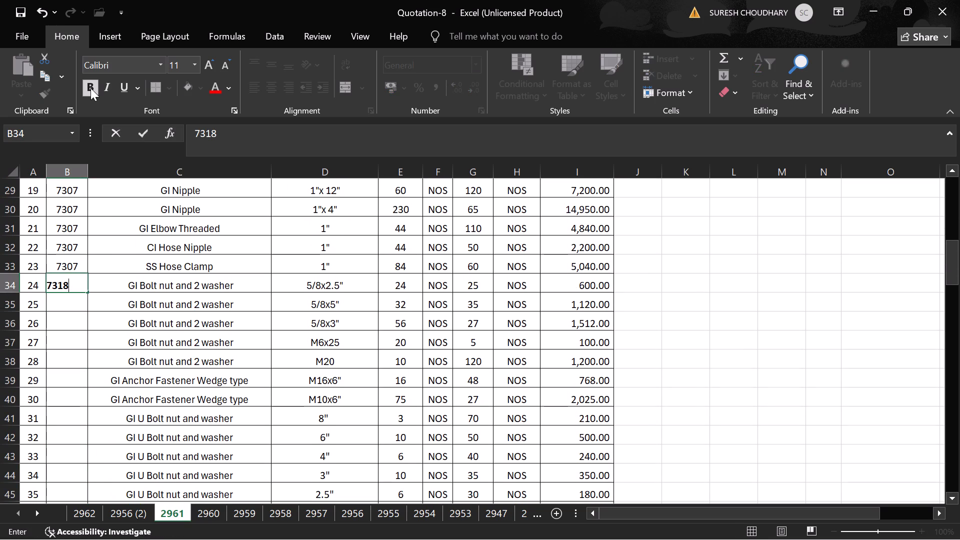
key(Down)
key(Up)
click(90, 88)
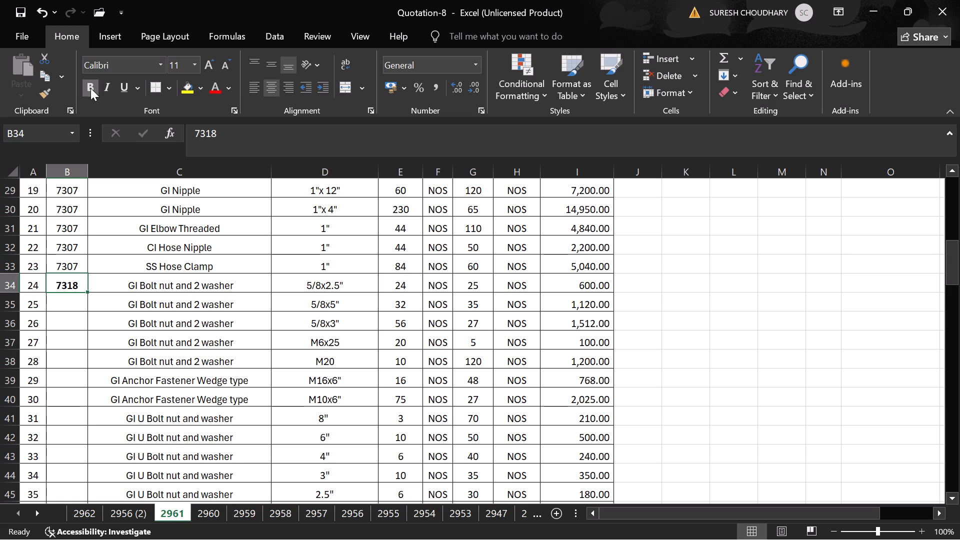
Copy HSN code 7318 from B34 into B35 to B45, down through the 2.5" GI U Bolt nut and washer row.
key(ctrl+c)
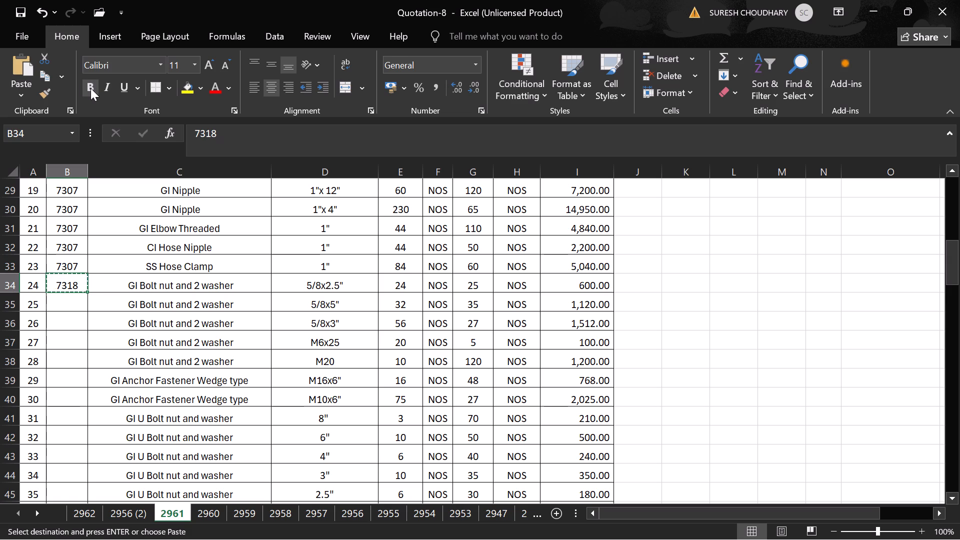
key(Down)
key(shift+Down)
key(shift+Down)
key(shift+Down)
key(shift+Down)
key(shift+Down)
key(shift+Down)
key(shift+Down)
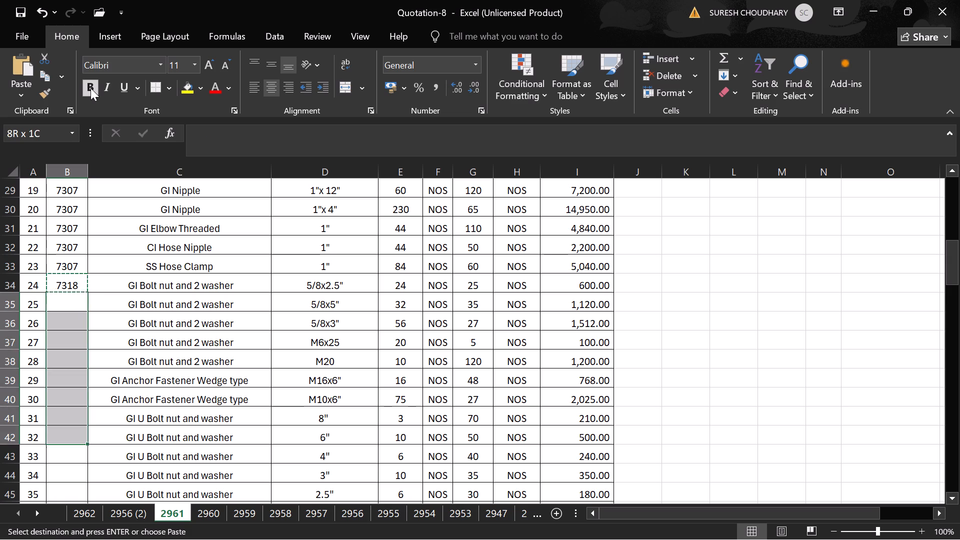
key(shift+Down)
key(shift+Down)
key(shift+Down)
key(shift+Down)
key(shift+Down)
key(shift+Up)
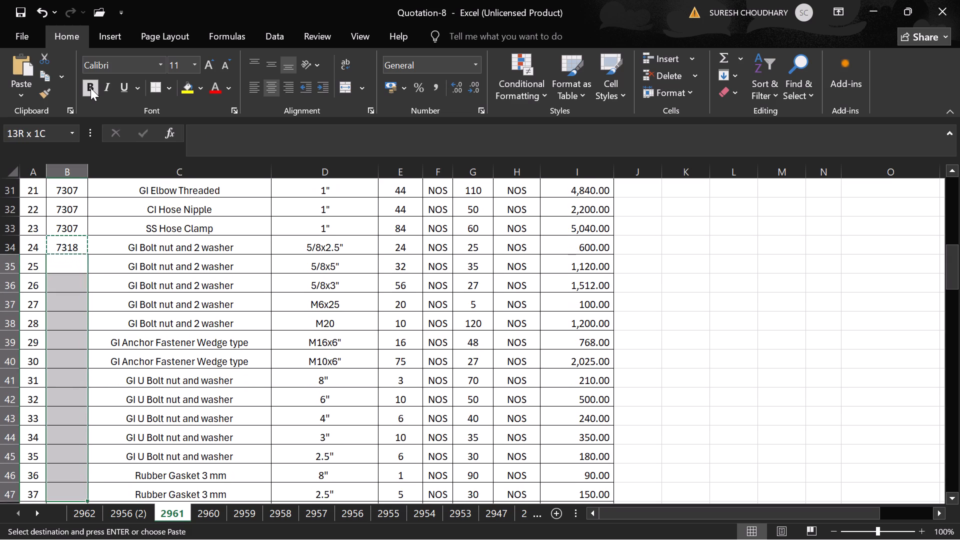
key(shift+Up)
key(ctrl+v)
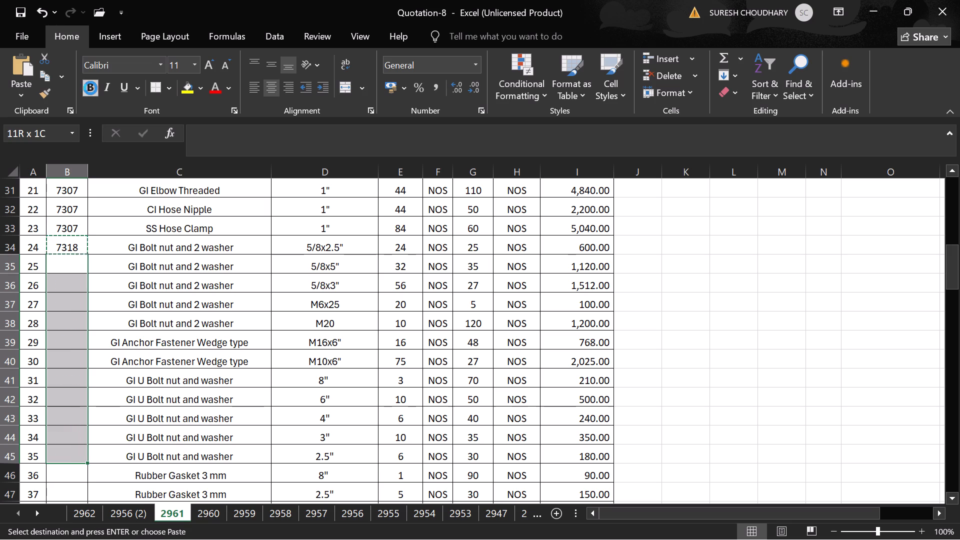
Enter HSN code 4008 for the 8" Rubber Gasket 3 mm in B46 and remove its bold formatting.
key(Down)
key(Down)
key(Down)
key(Down)
key(Down)
key(Down)
key(Down)
key(Down)
key(Down)
key(Down)
key(Down)
key(Down)
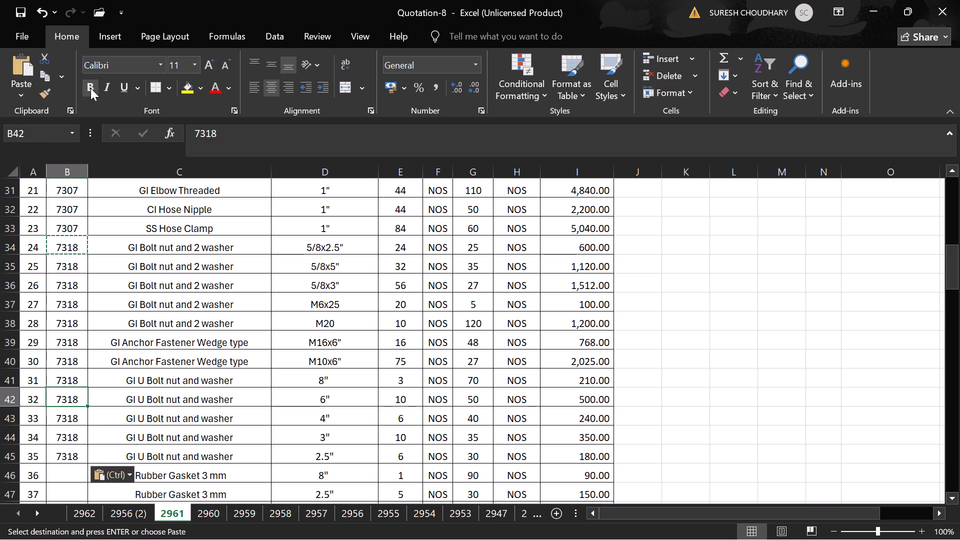
key(Down)
key(Down)
key(Down)
key(Down)
text(4008)
key(Down)
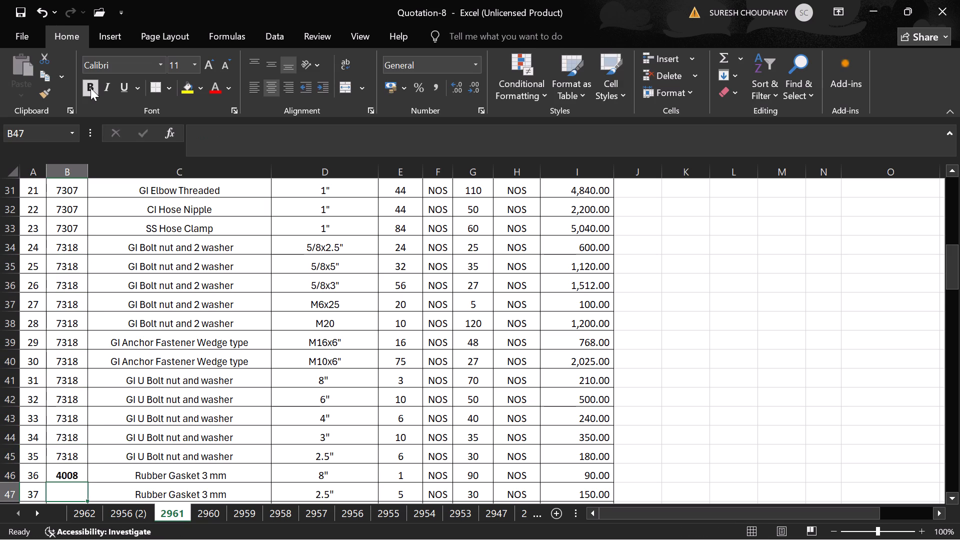
key(Up)
click(90, 88)
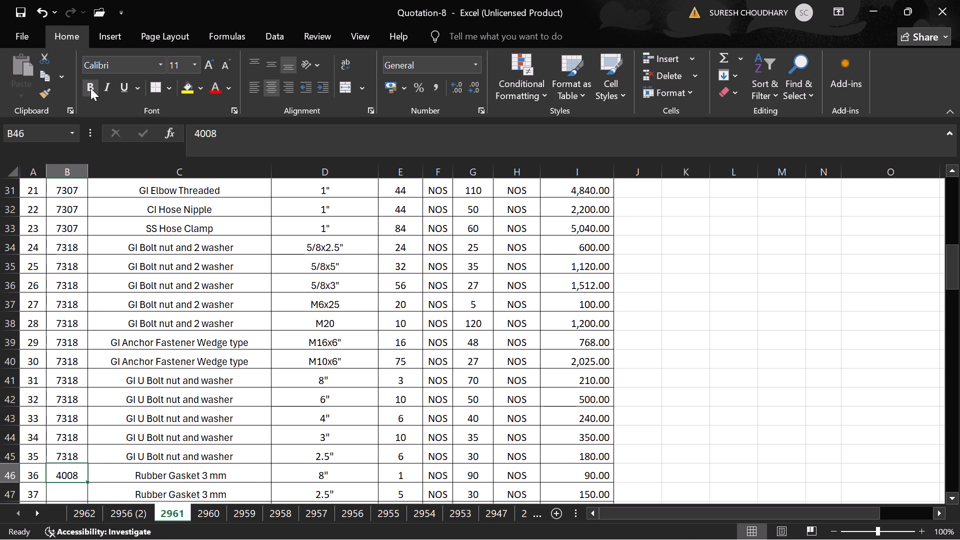
Copy HSN code 4008 from B46 into B47 to B50 for the remaining Rubber Gasket 3 mm rows.
key(ctrl+c)
key(Down)
key(ctrl+v)
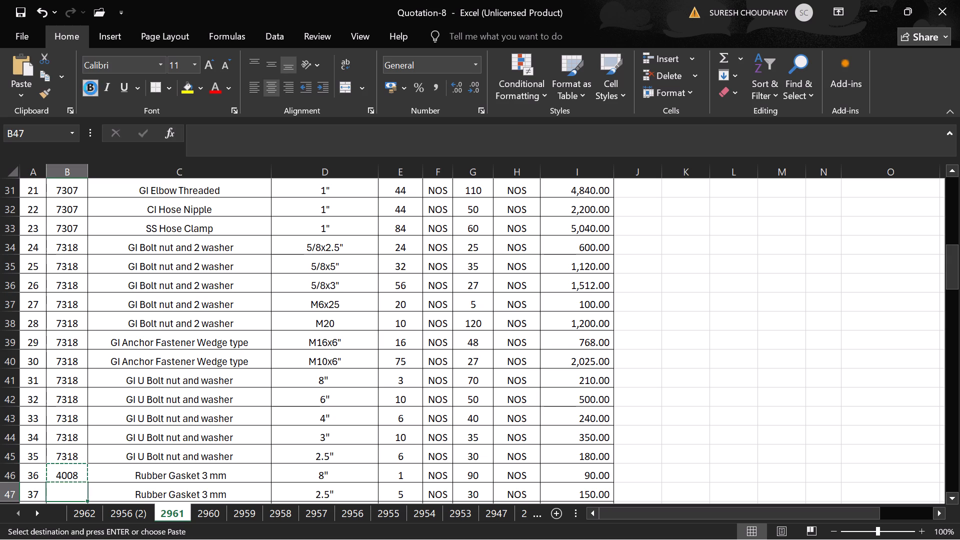
key(Down)
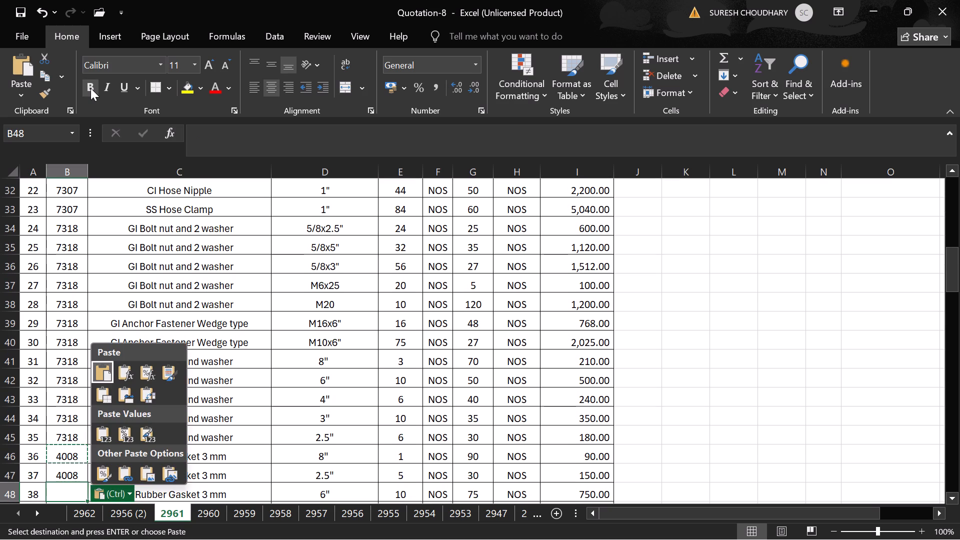
key(Up)
click(68, 472)
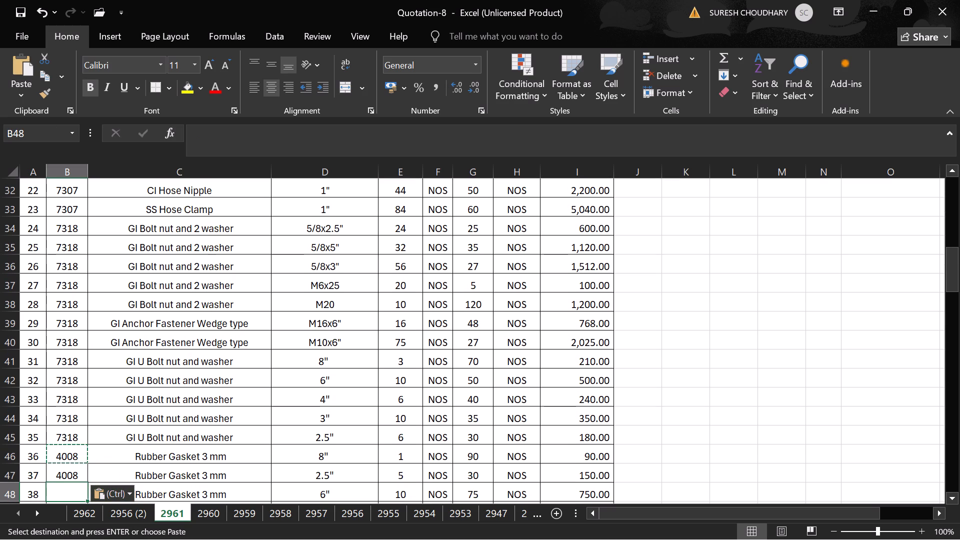
key(Down)
key(Down)
key(Down)
key(Down)
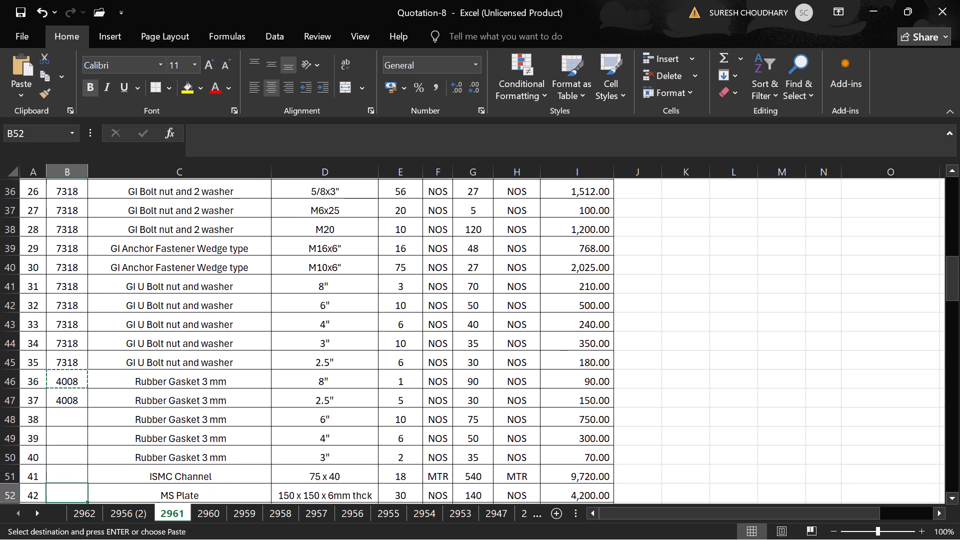
key(Up)
key(Up)
key(shift+Up)
key(shift+Up)
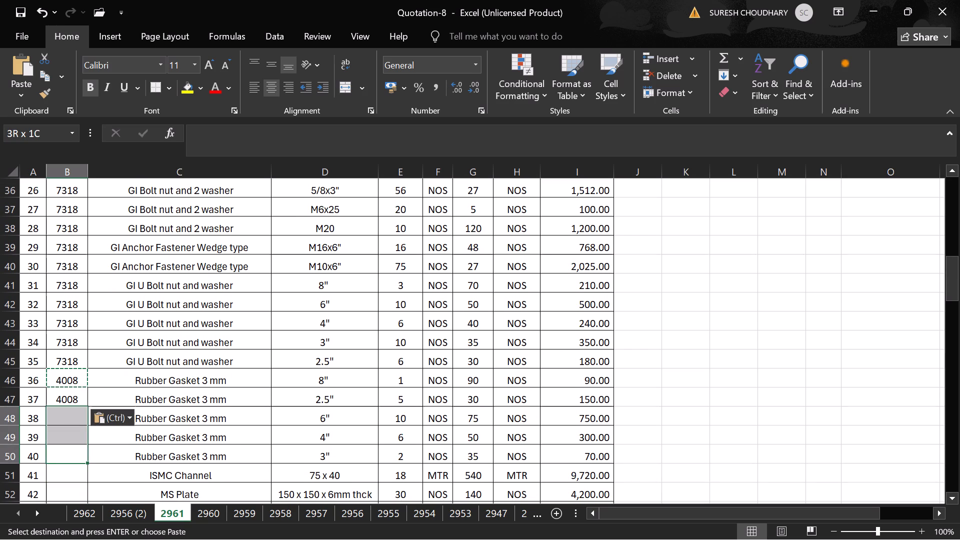
key(ctrl+v)
Enter HSN codes 7216 for the ISMC Channel in B51 and 7208 for the MS Plate in B52.
key(Down)
key(Down)
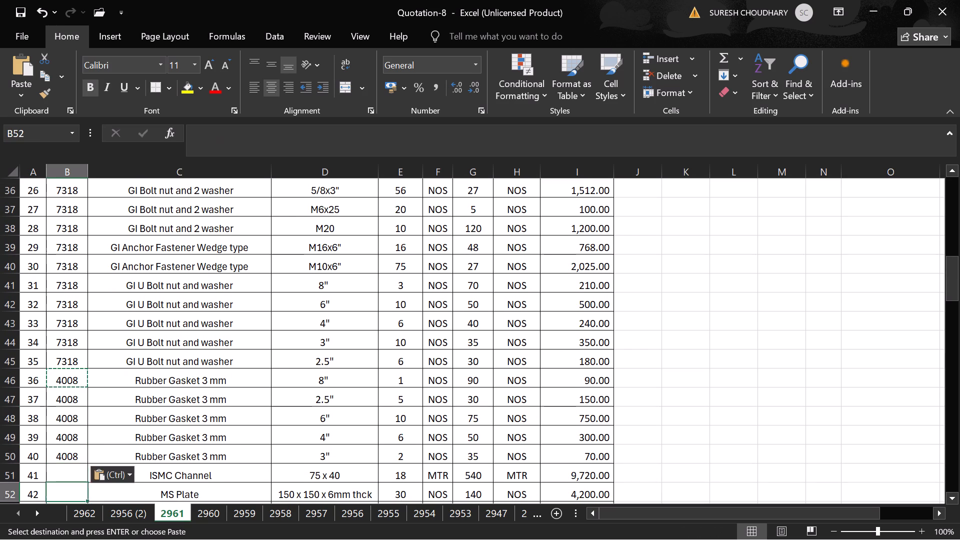
key(Down)
key(Up)
key(Up)
text(7216)
key(Down)
text(7208)
key(Down)
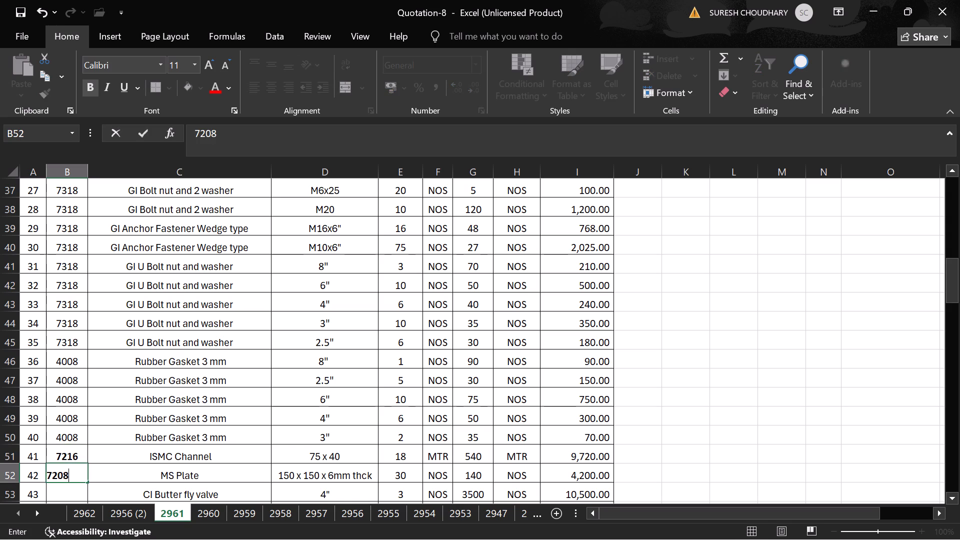
Enter HSN code 8481 in B53 to B55 for the two CI Butter fly valves and the Forged Brass Ball Valve.
text(8481)
key(Down)
key(Down)
key(Down)
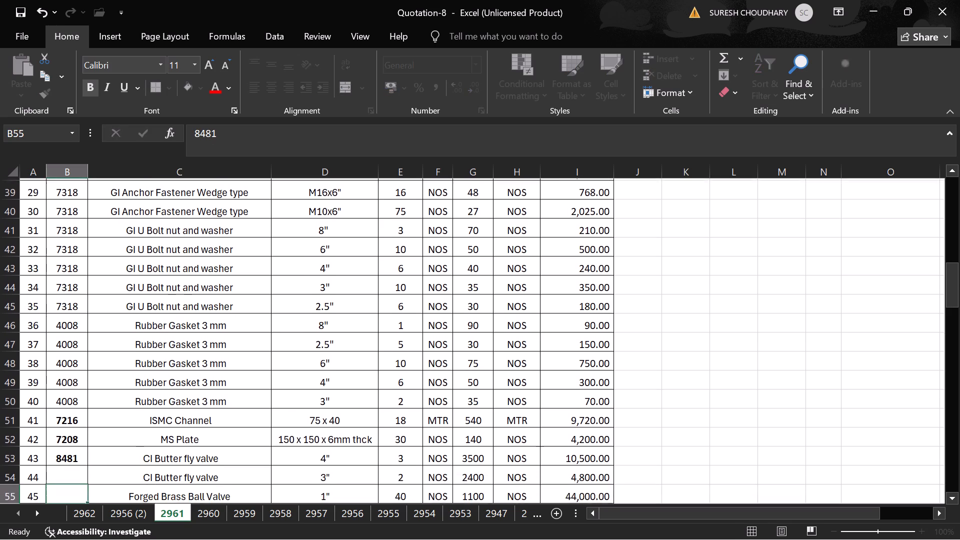
key(Down)
key(Up)
key(Up)
key(Up)
text(8481)
key(Down)
text(8481)
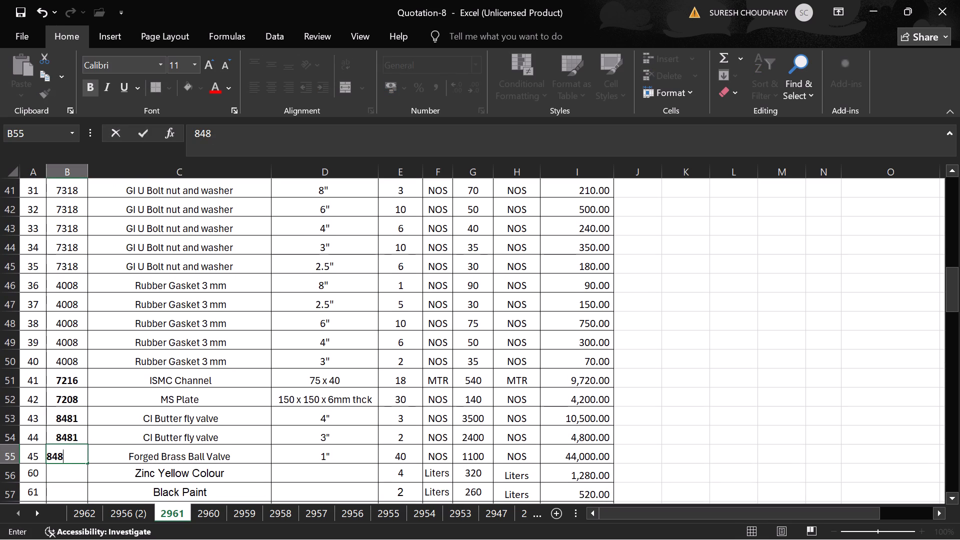
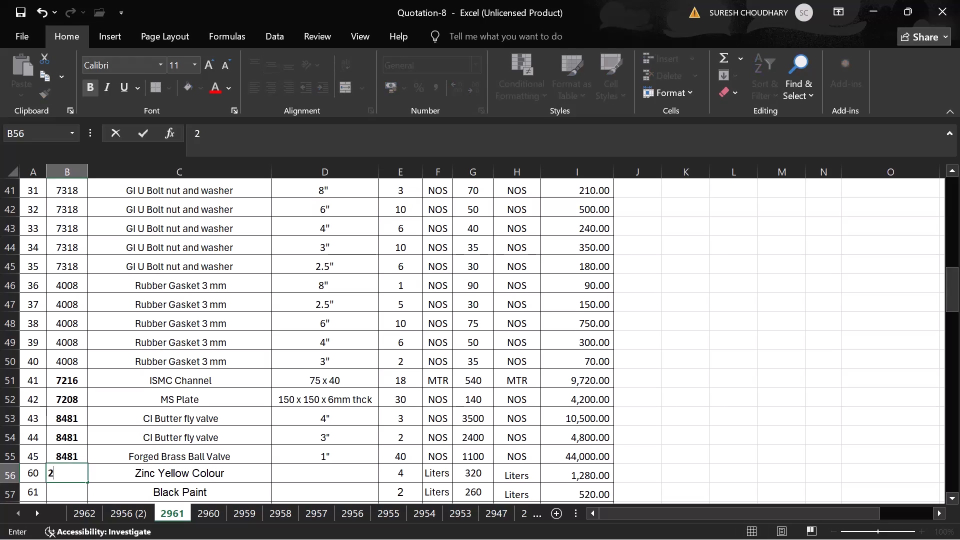
Enter HSN code 2803 in B56 for Zinc Yellow Colour.
key(BackSpace)
text(308)
key(BackSpace)
key(BackSpace)
key(BackSpace)
text(2803)
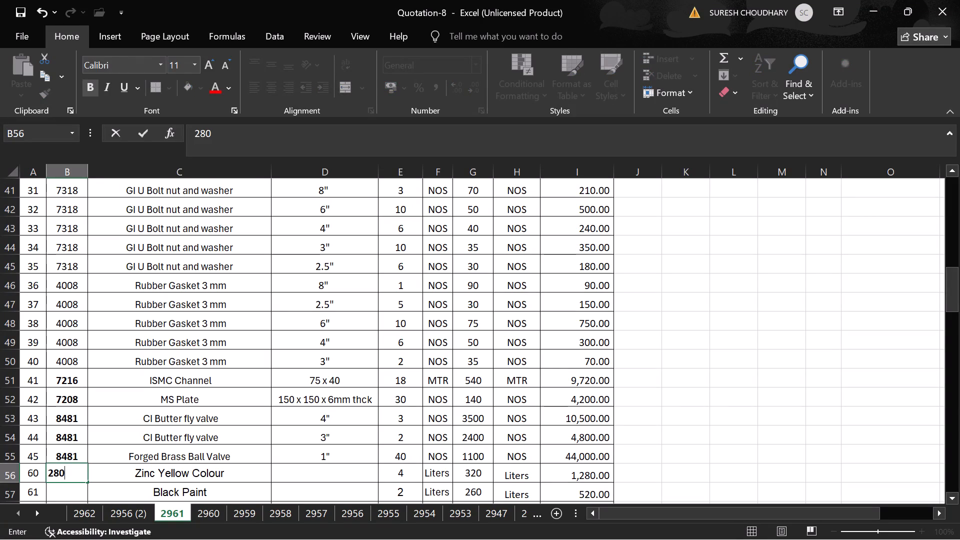
key(Down)
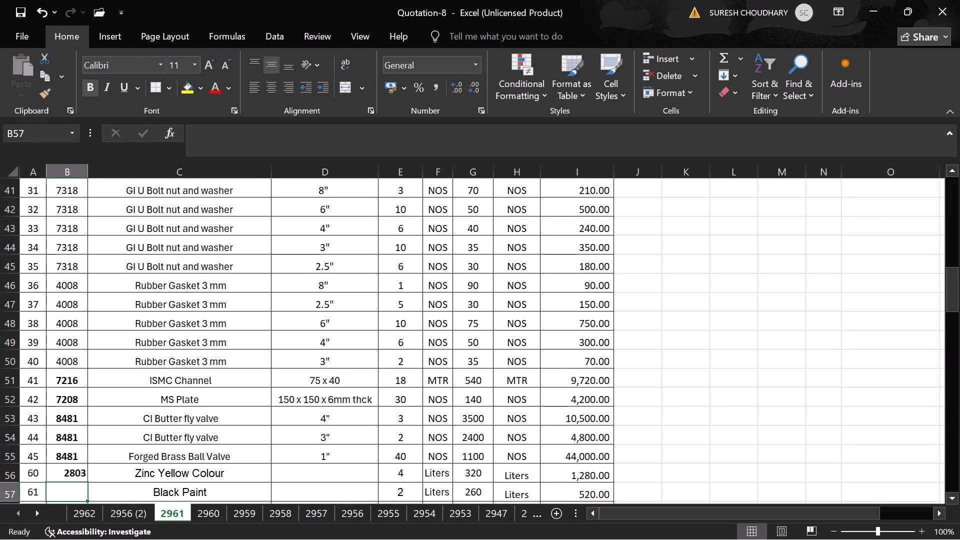
Copy HSN code 2803 from B56 into B57 to B64, for the rows from Black Paint to Emry paper 120 grit.
key(Up)
key(ctrl+c)
key(Down)
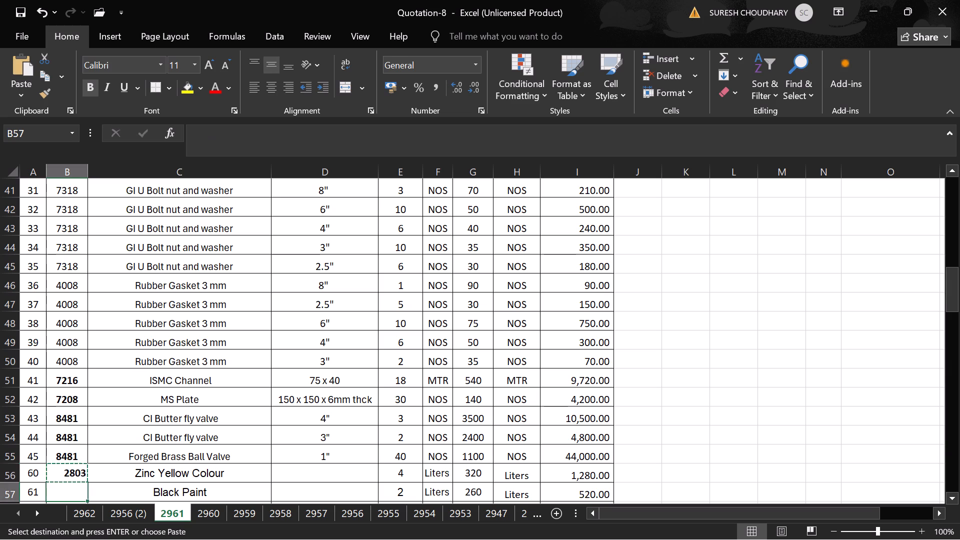
key(shift+Down)
key(shift+Down)
key(shift+Down)
key(shift+Down)
key(shift+Down)
key(shift+Down)
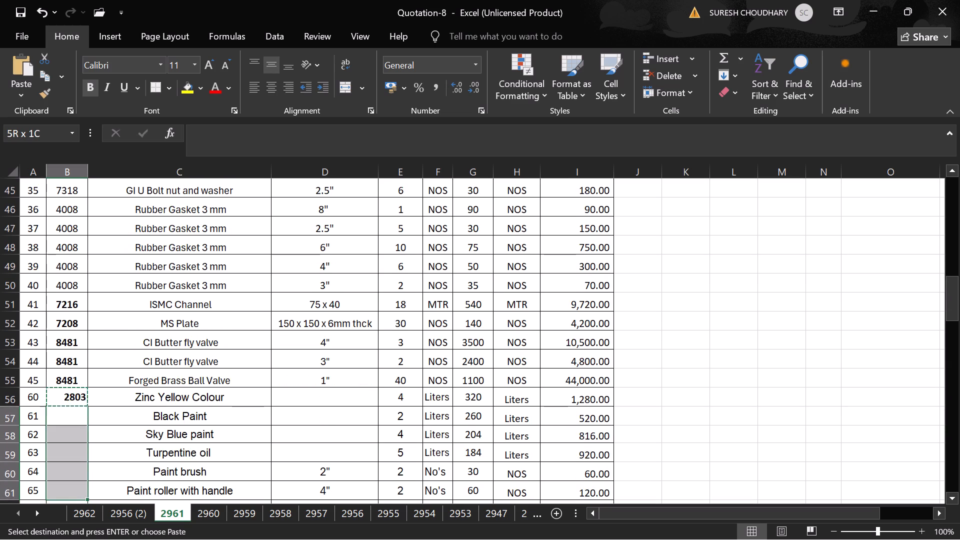
key(shift+Up)
key(shift+Down)
key(shift+Down)
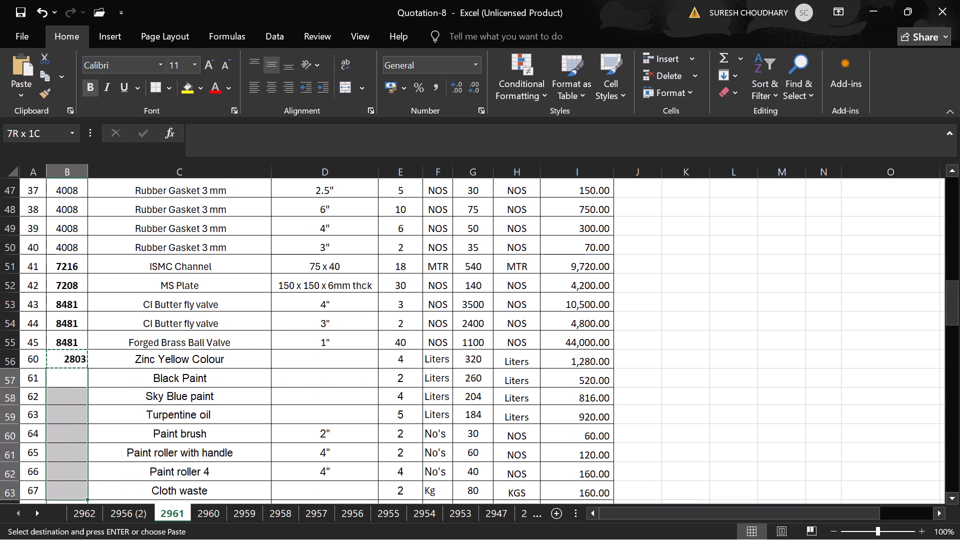
key(shift+Down)
key(shift+Up)
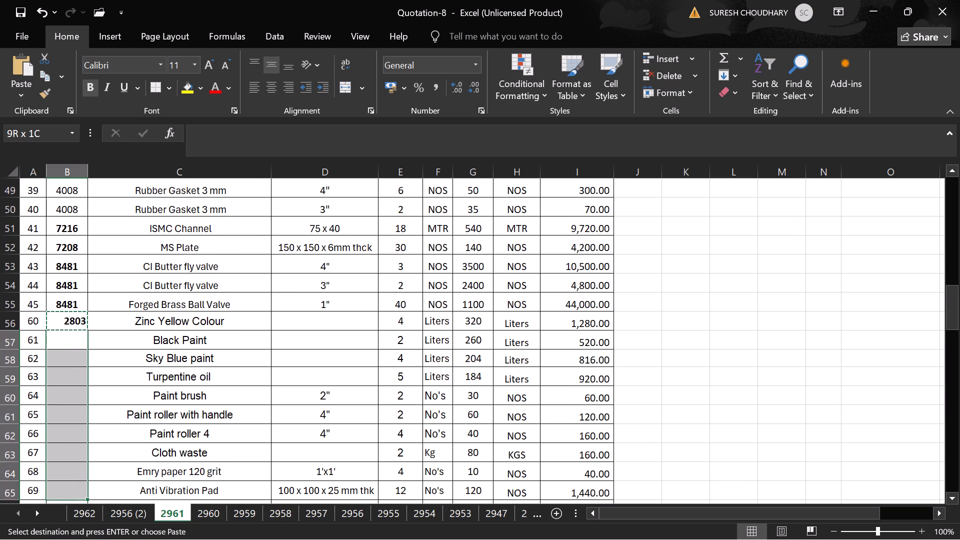
key(ctrl+v)
Enter HSN code 4008 in B65 for the Anti Vibration Pad.
key(Down)
key(Down)
key(Down)
key(Down)
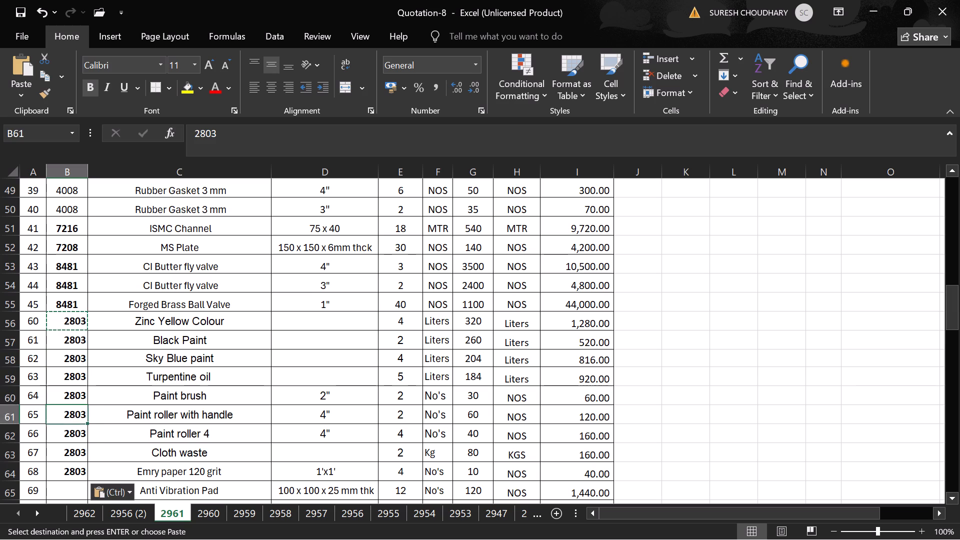
key(Down)
key(Down)
key(Down)
key(Down)
text(4008)
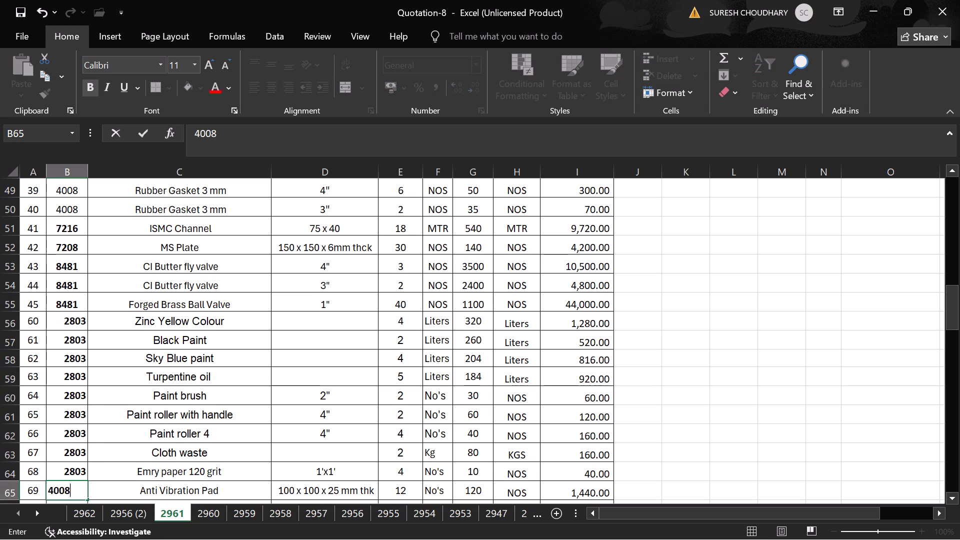
key(Down)
Centre the HSN codes horizontally in B51 to B65, from the ISMC Channel to the Anti Vibration Pad.
key(Down)
key(Down)
key(Up)
key(Up)
key(Up)
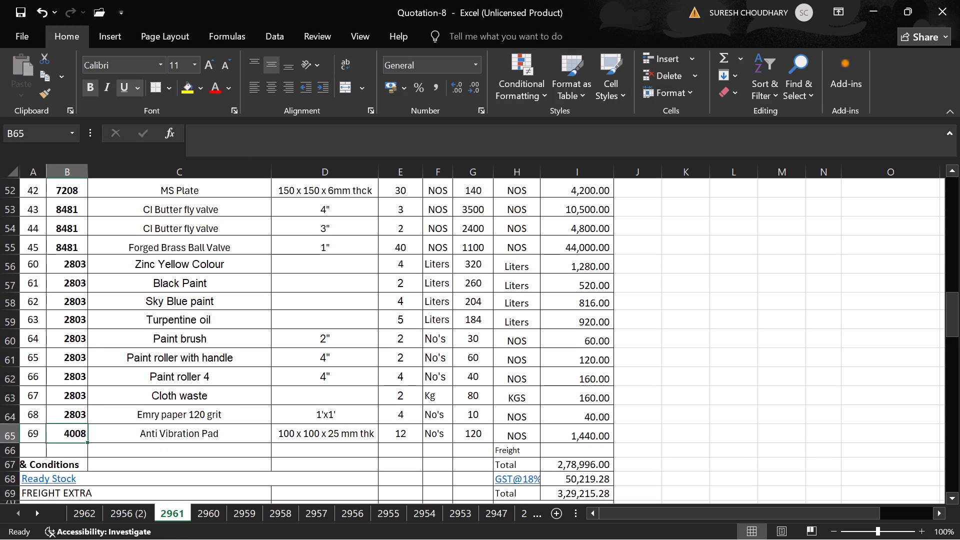
key(shift+Up)
key(shift+Up)
key(shift+Up)
key(shift+Up)
key(shift+Up)
key(shift+Up)
key(shift+Up)
key(shift+Up)
key(shift+Up)
key(shift+Up)
key(shift+Up)
key(shift+Up)
key(shift+Up)
key(shift+Up)
key(shift+Up)
key(shift+Up)
key(shift+Up)
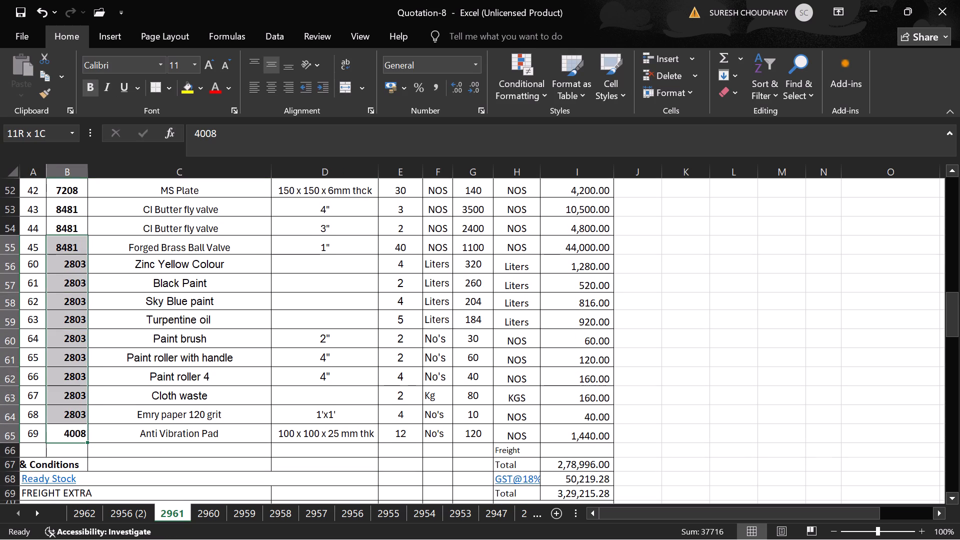
key(shift+Up)
key(shift+Up)
key(shift+Up)
key(shift+Up)
key(shift+Up)
key(shift+Up)
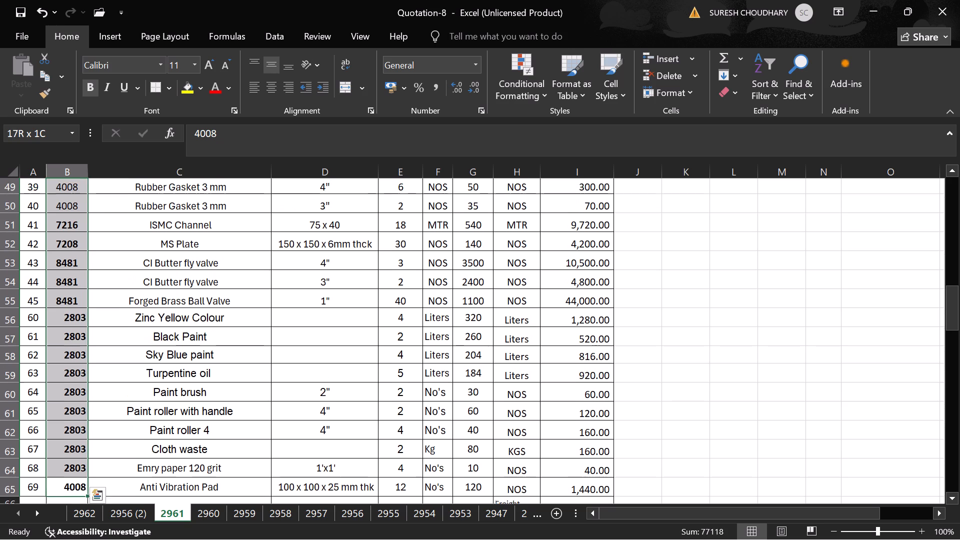
key(shift+Down)
key(shift+Down)
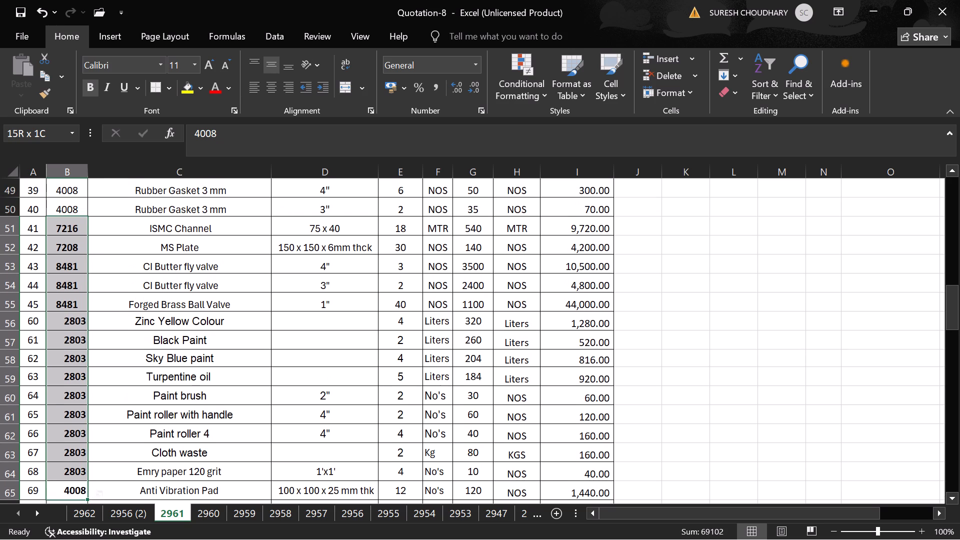
click(270, 89)
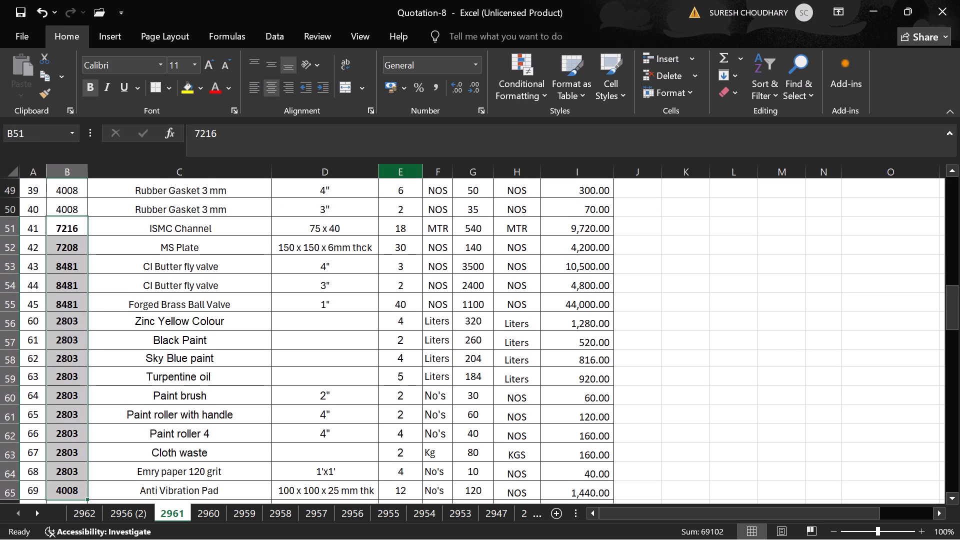
click(681, 250)
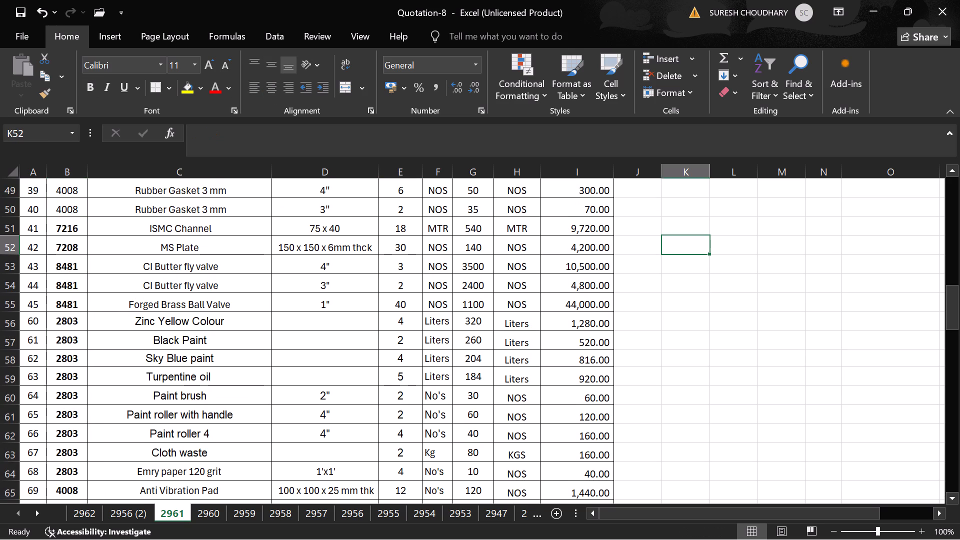
Set the GI Pipe - Jindal Hissar prices to 2000 for the 6" size in G12 and 1285 for the 4" size in G13.
key(Up)
key(Up)
key(Up)
key(Up)
key(Up)
key(Up)
key(Up)
key(Up)
key(Up)
key(Up)
key(Up)
key(Up)
key(Up)
key(Up)
key(Up)
key(Up)
key(Up)
key(Up)
key(Up)
key(Up)
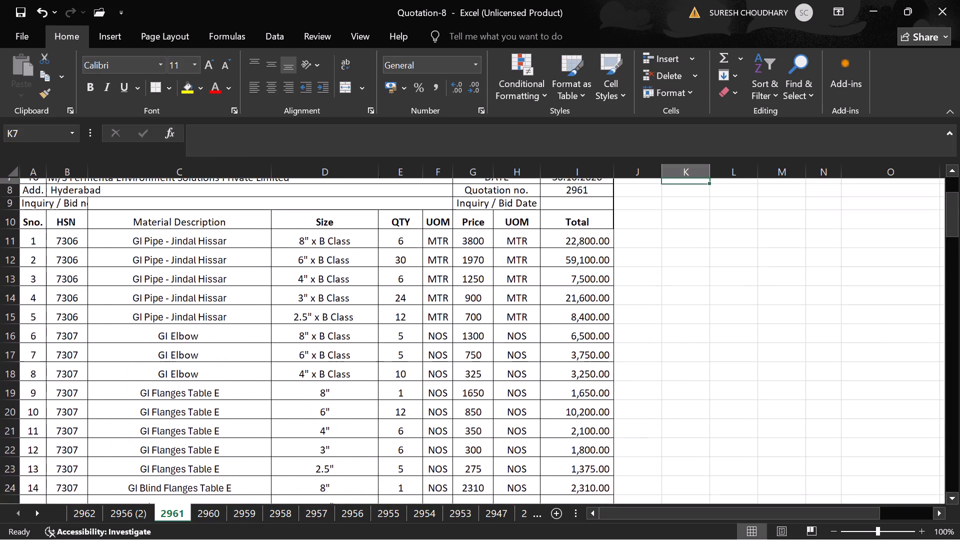
key(Left)
key(Left)
key(Left)
key(Left)
key(Left)
key(Left)
key(Left)
key(Left)
key(Left)
key(Left)
key(Left)
key(Left)
key(Left)
key(Left)
key(Left)
key(Left)
key(Left)
key(Left)
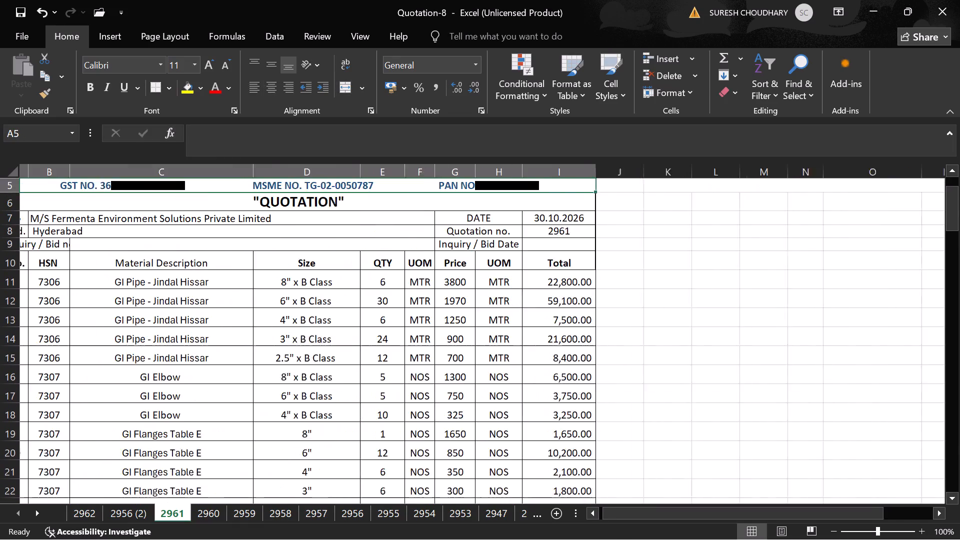
key(Down)
key(Down)
key(Down)
key(Down)
key(Down)
key(Down)
key(Down)
key(Down)
key(Down)
key(Down)
key(Down)
key(Down)
key(Right)
key(Right)
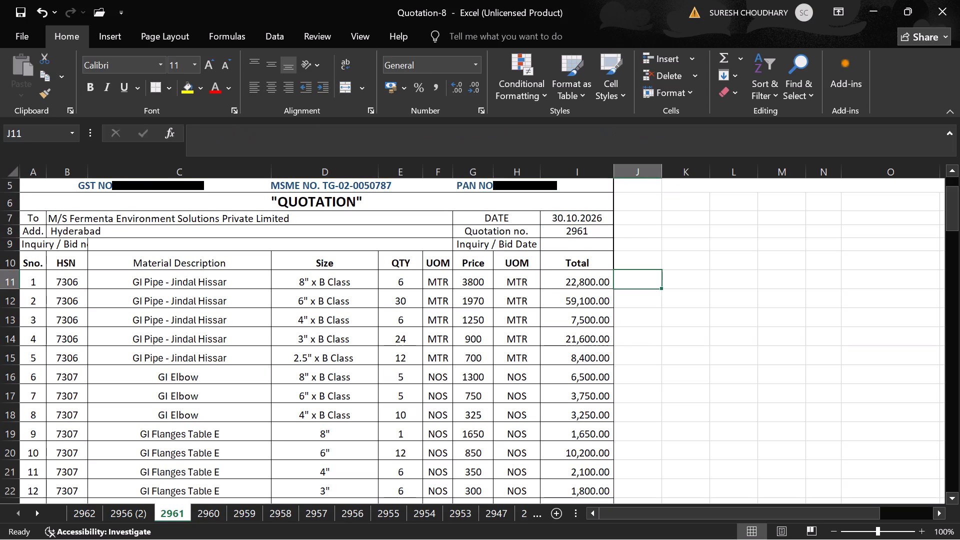
key(Down)
key(Left)
key(Left)
key(Left)
key(Left)
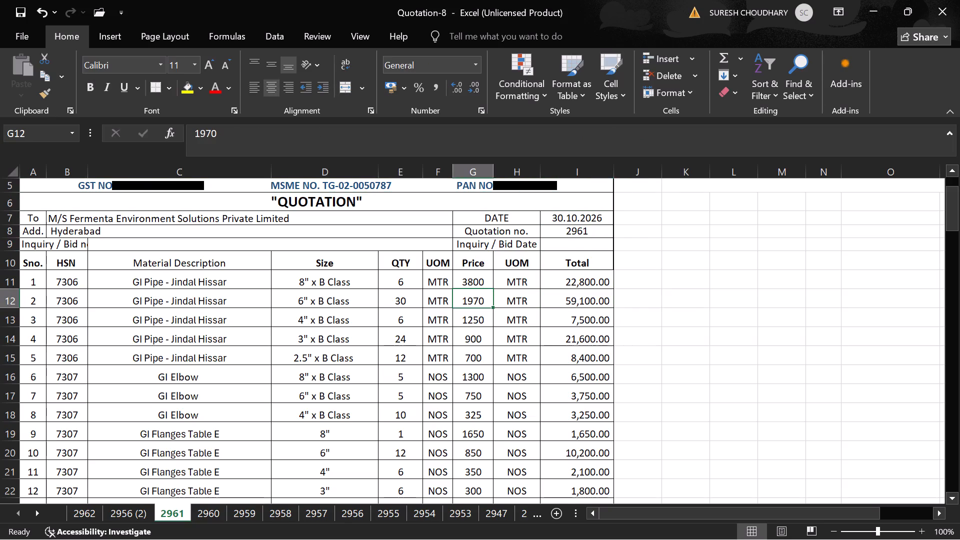
text(2000)
key(Down)
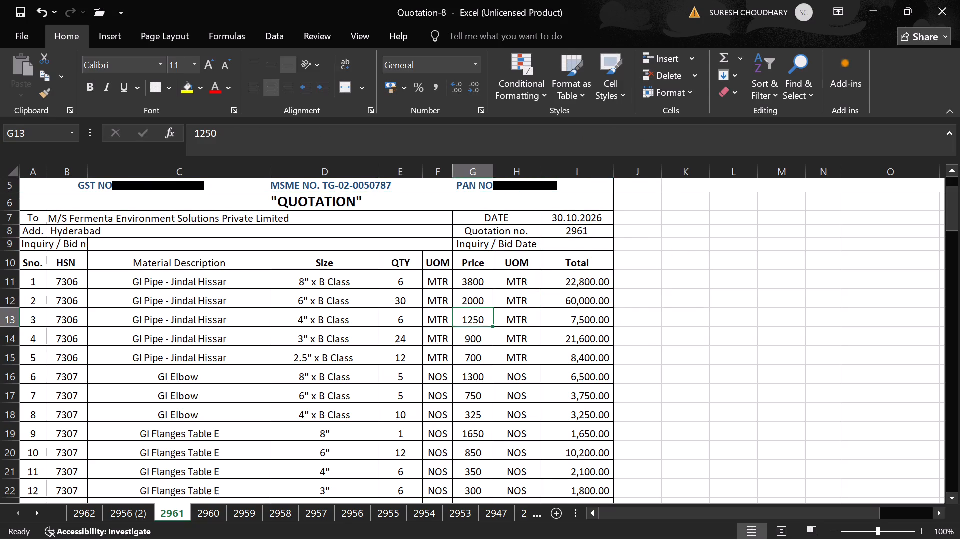
text(1285)
key(Down)
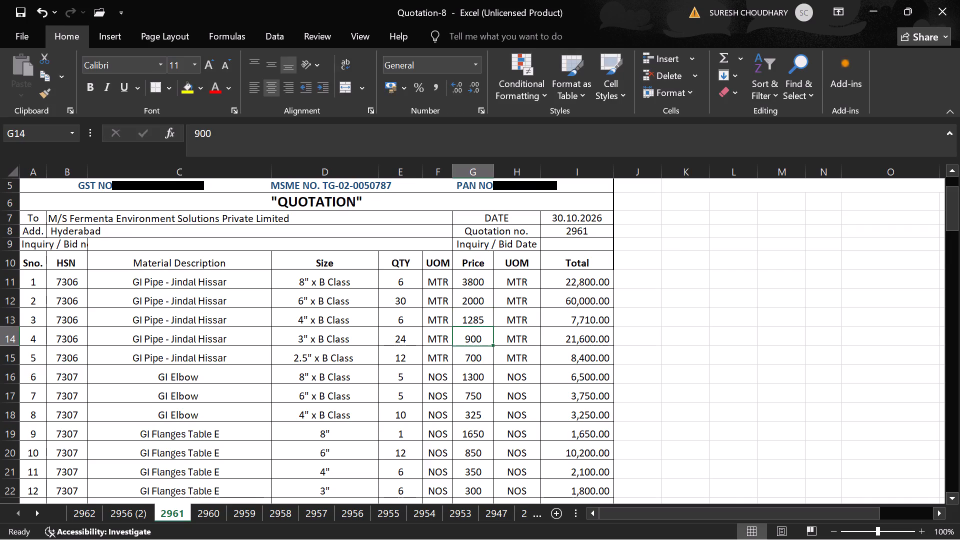
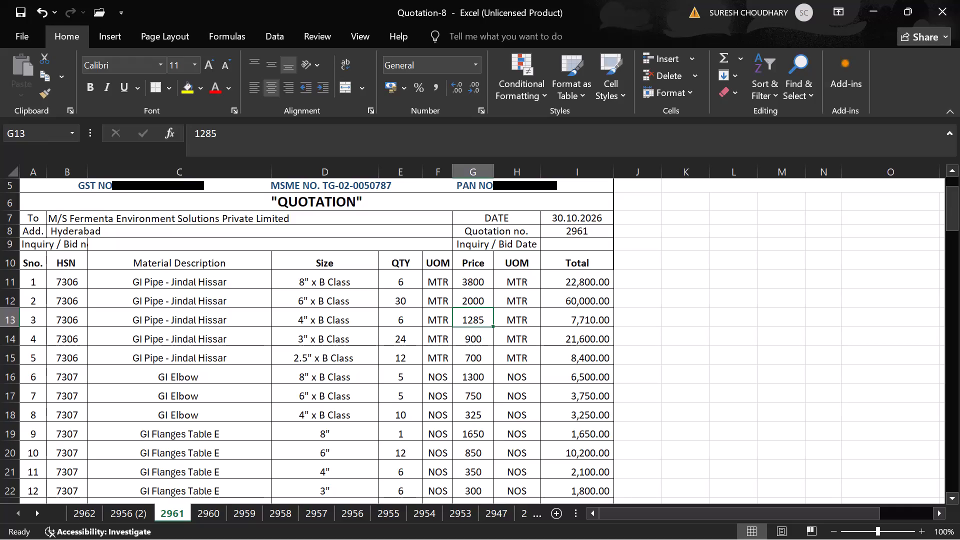
Bring up the print settings for the 2961 quotation sheet and set the page to landscape orientation.
key(Down)
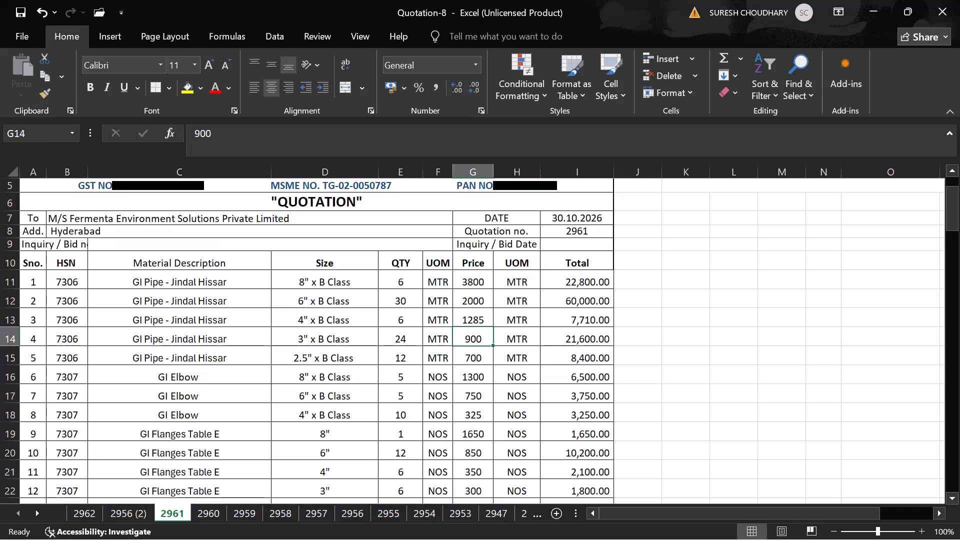
key(Up)
key(Up)
key(Up)
key(Up)
key(Up)
key(Up)
key(Up)
key(Up)
key(Up)
key(Up)
key(Up)
key(Up)
key(Up)
key(Up)
key(Up)
key(Up)
key(Up)
key(Up)
key(Up)
key(Up)
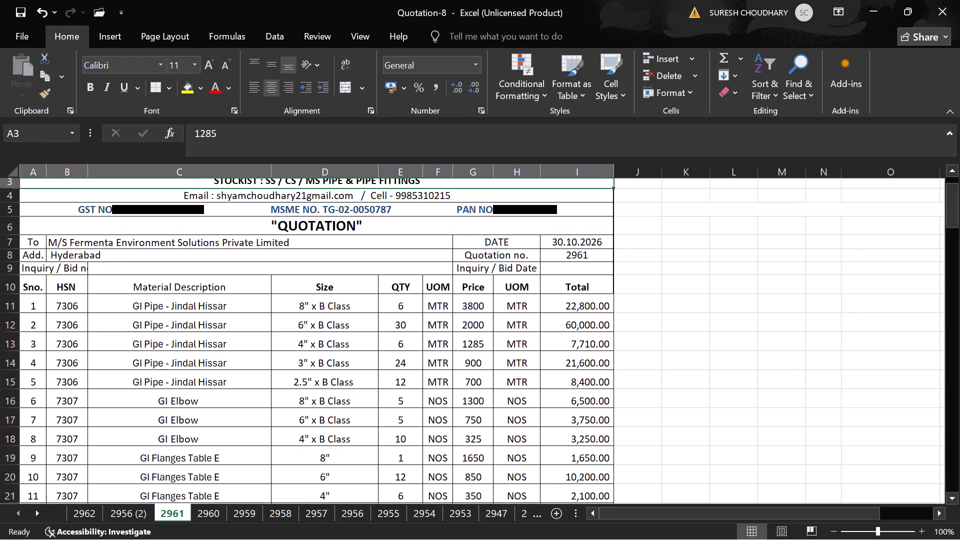
key(Up)
key(Up)
key(Up)
key(Up)
key(Up)
key(Up)
key(Up)
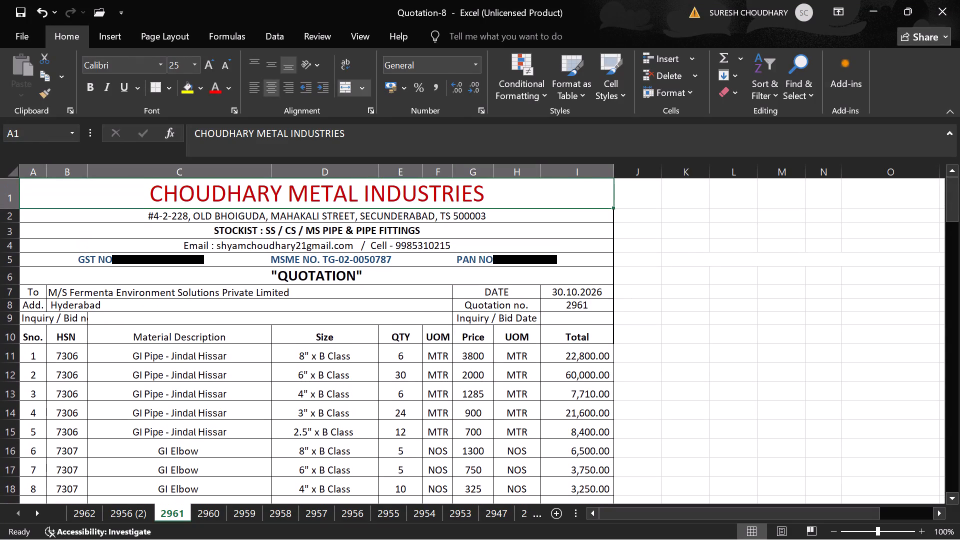
key(ctrl+p)
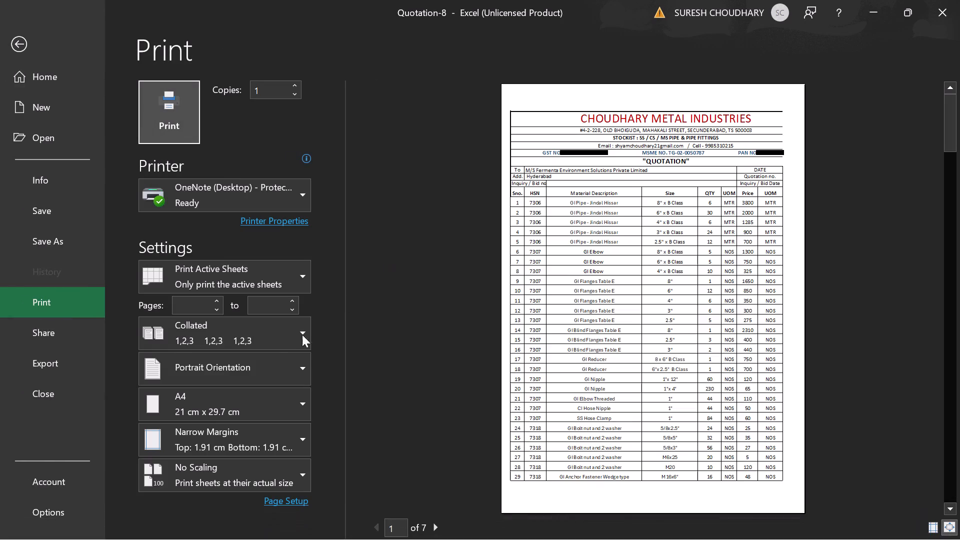
click(286, 366)
click(236, 433)
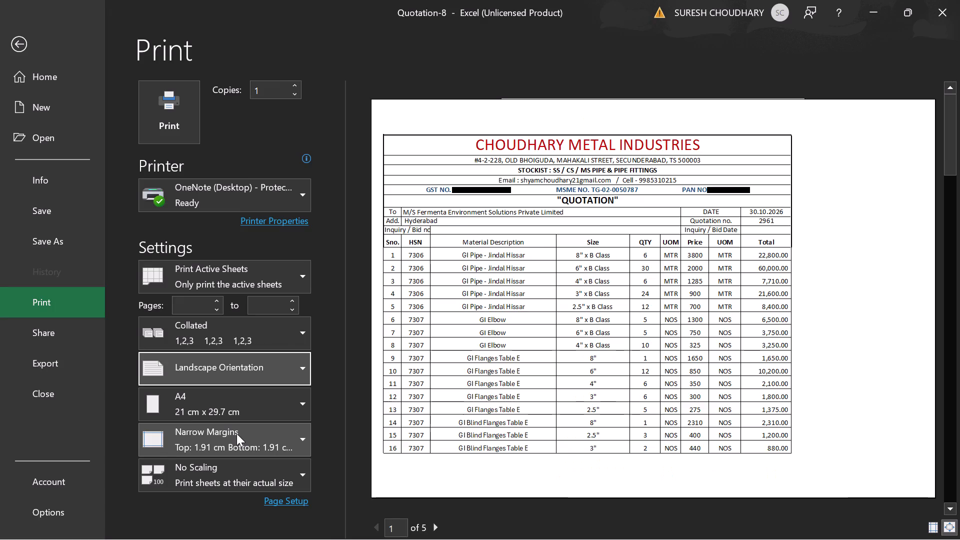
Check the quotation's page previews and limit the print range to pages 1 to 3.
click(429, 526)
click(429, 526)
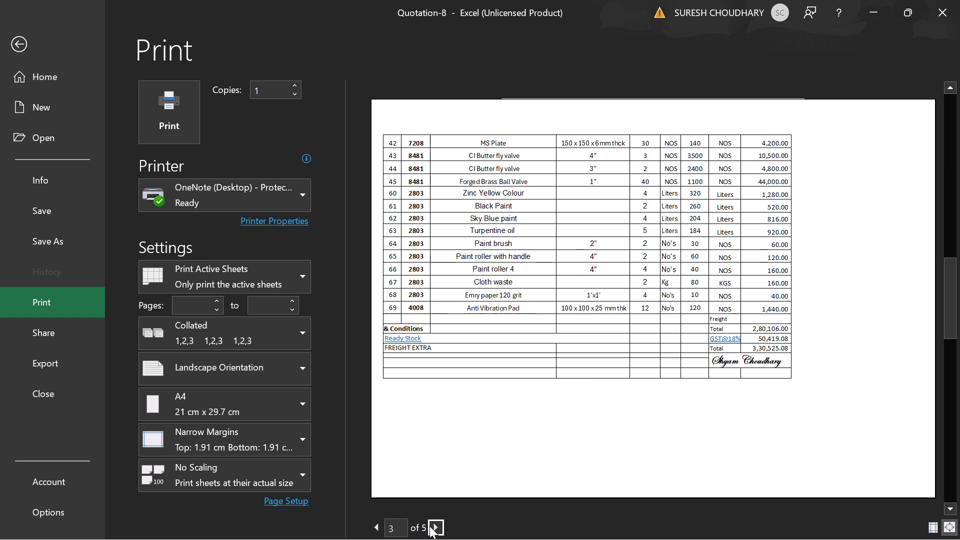
click(196, 302)
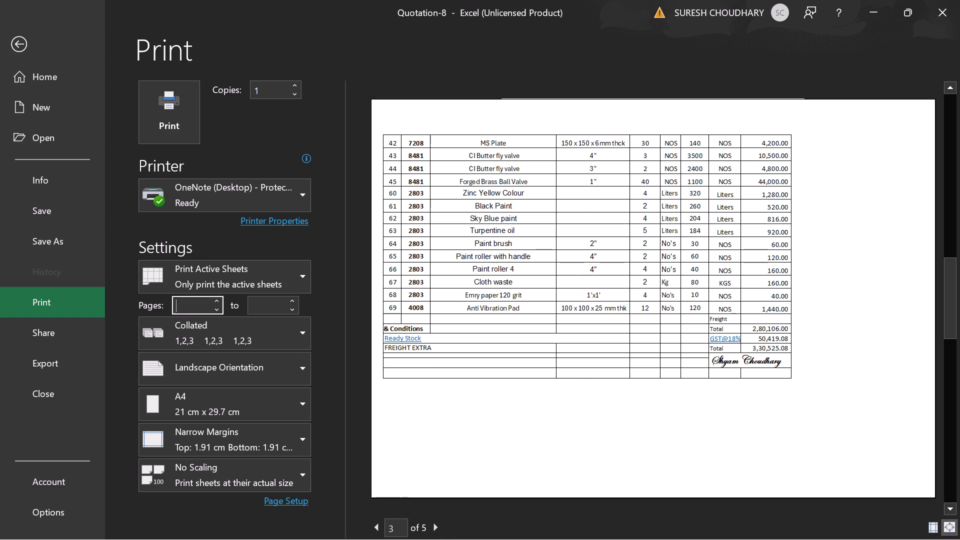
key(1)
key(Tab)
key(3)
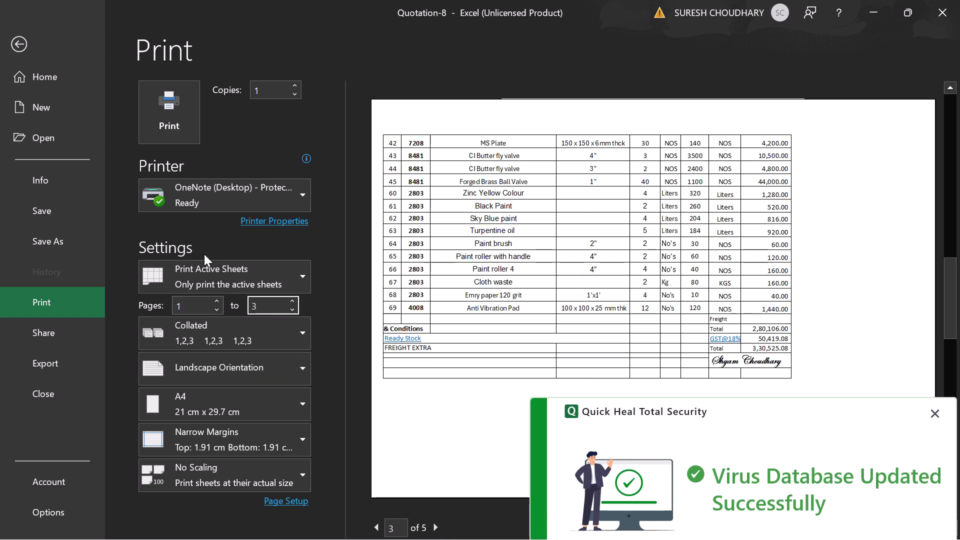
Choose Microsoft Print to PDF as the printer for the quotation.
click(300, 199)
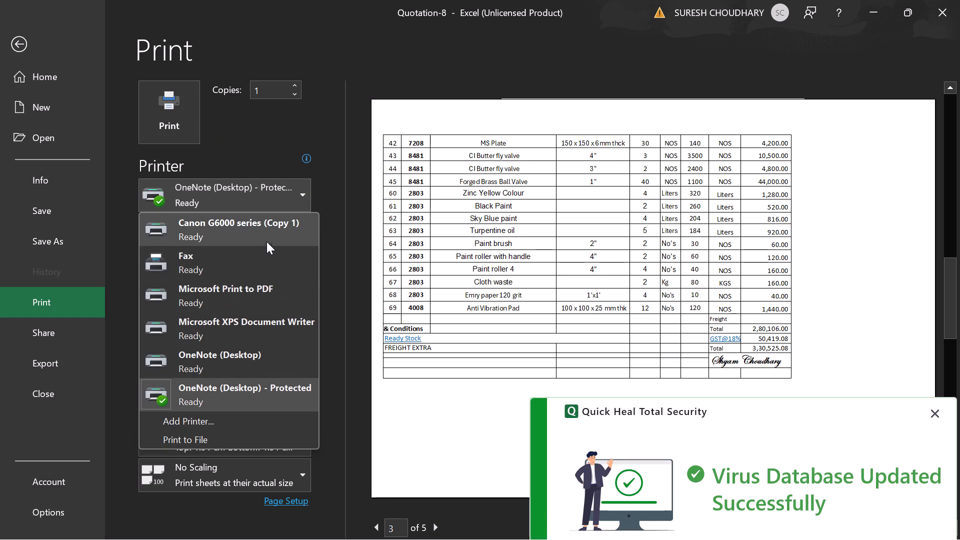
click(244, 285)
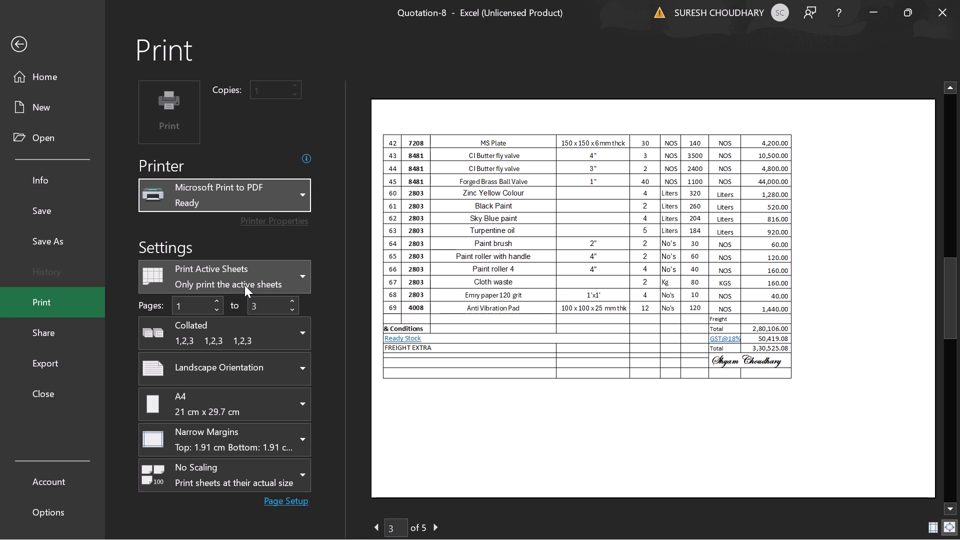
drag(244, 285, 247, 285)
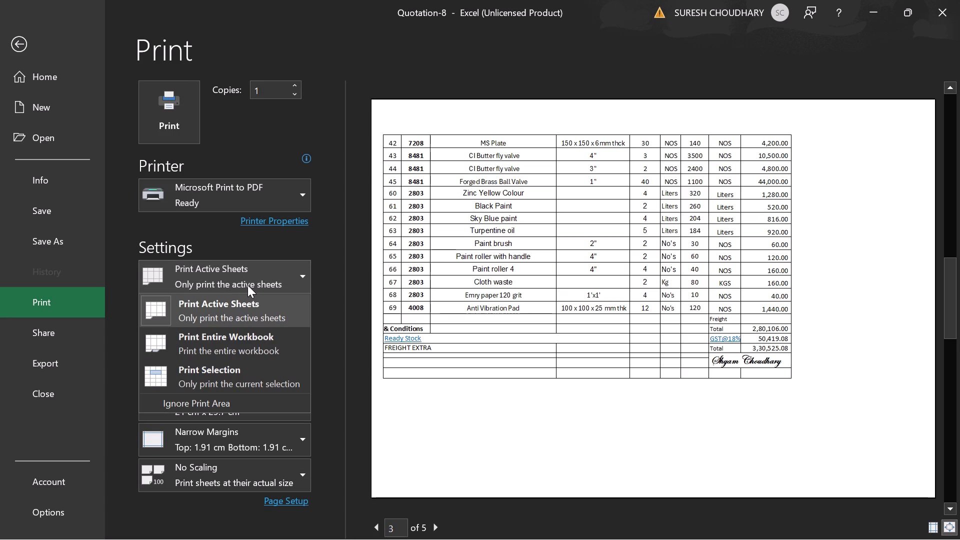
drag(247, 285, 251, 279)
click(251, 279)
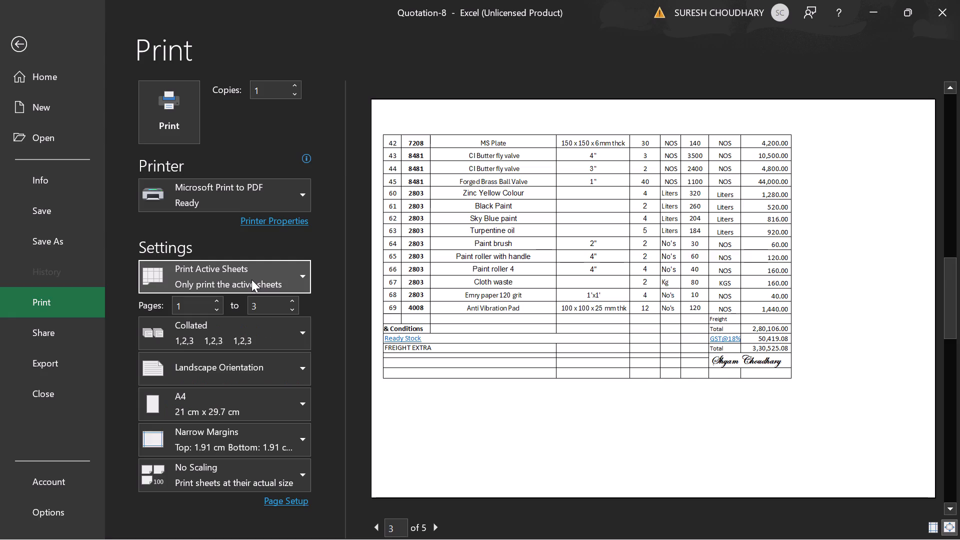
Print the quotation to a PDF file named Quote - 2961 in the Downloads folder.
triple_click(955, 87)
triple_click(955, 87)
double_click(955, 87)
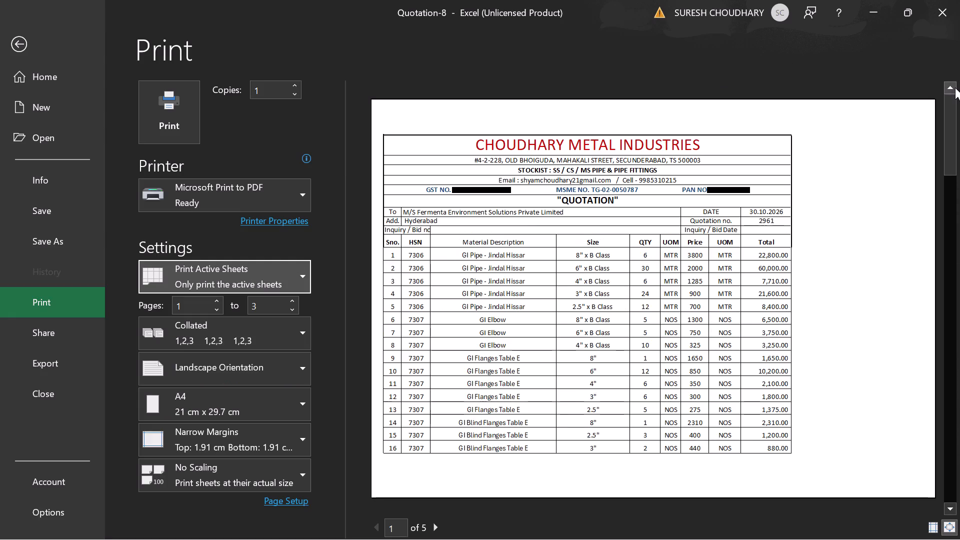
click(170, 96)
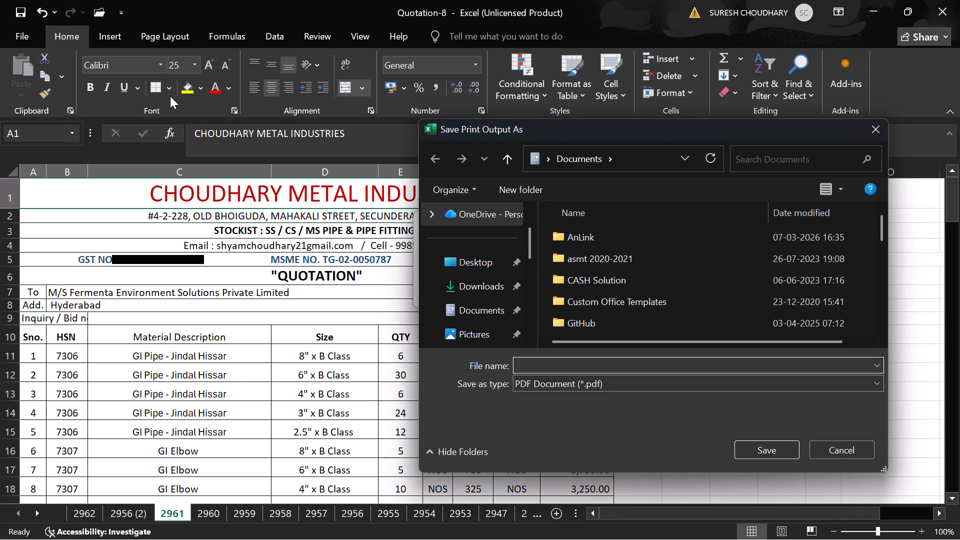
text(qUOTE -)
key(space)
text(Quote - 2961)
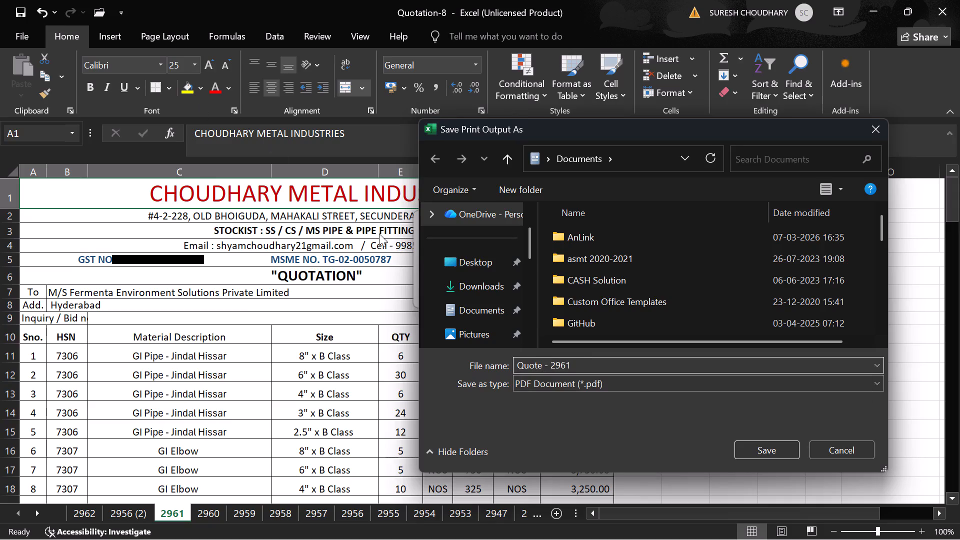
double_click(466, 293)
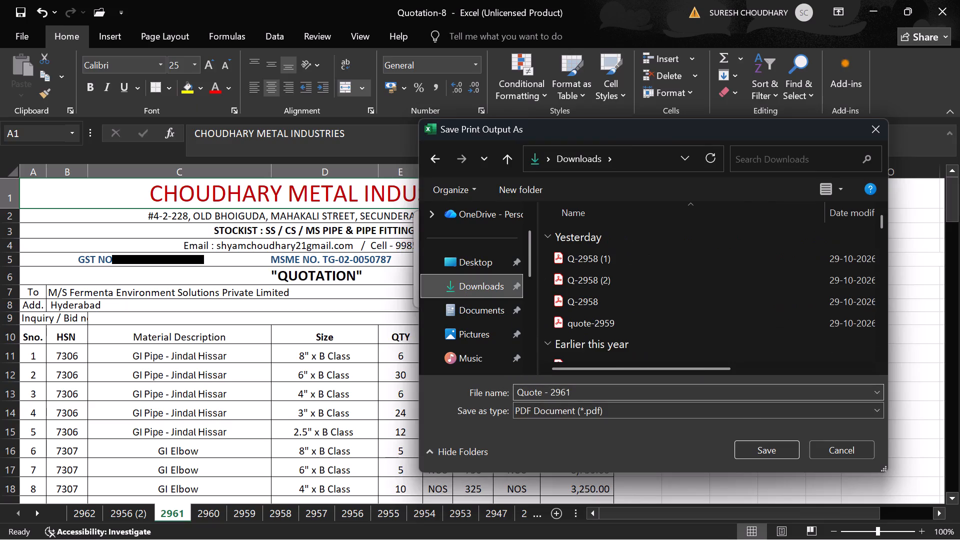
Save the quotation's PDF print output as Quote - 2961 in the Downloads folder.
click(786, 451)
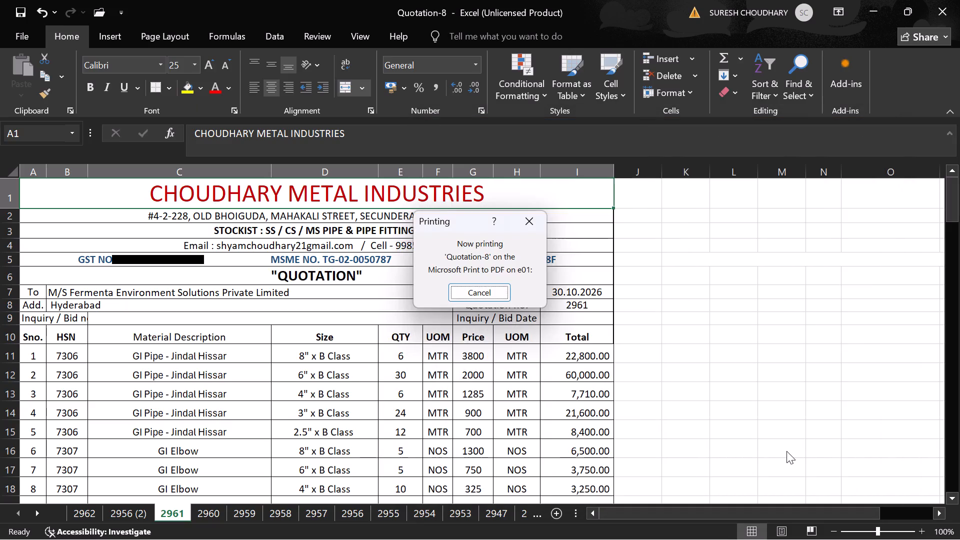